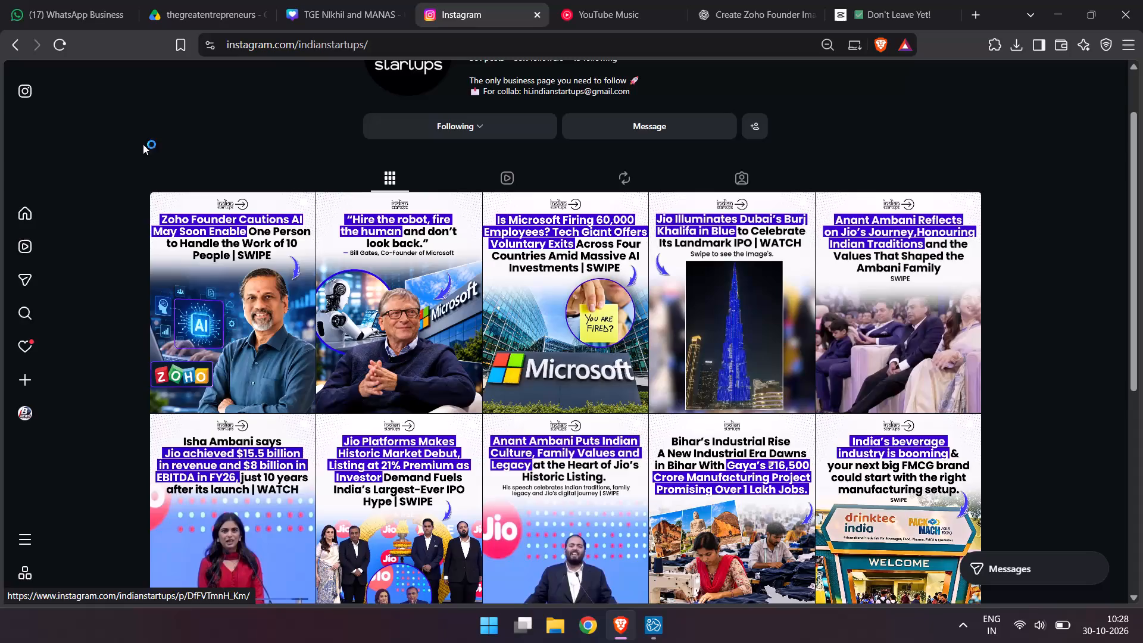
Open the startupindiastories profile from the recent Instagram searches and view its post about the Zoho founder's AI warning.
{"action": "scroll", "coordinate": [325, 196], "scroll_direction": "up", "scroll_amount": 2}
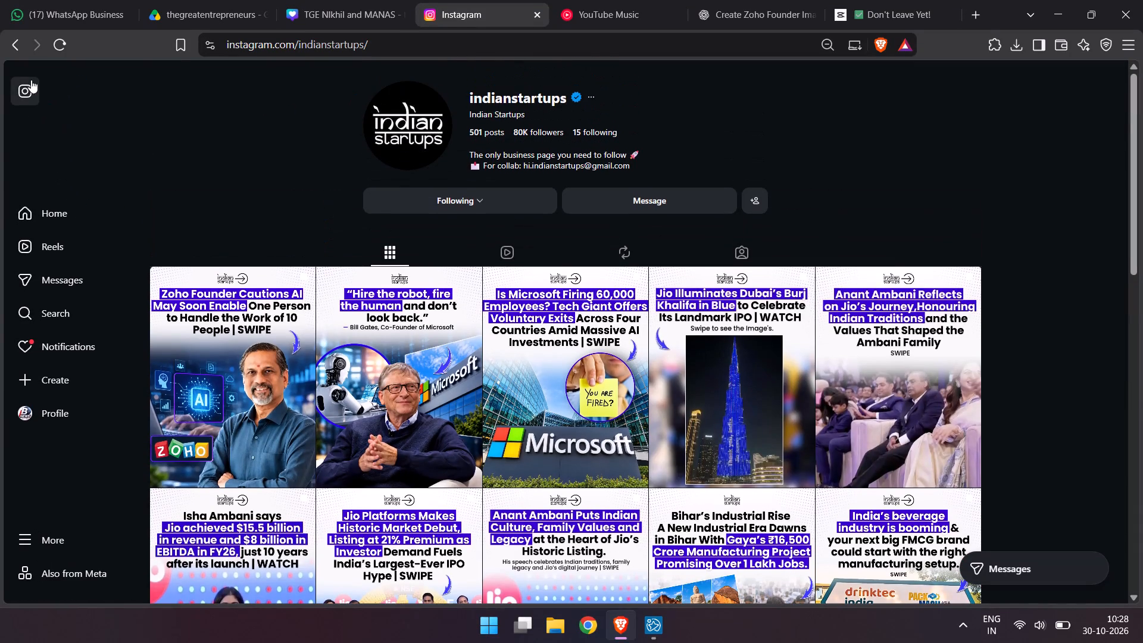
{"action": "left_click", "coordinate": [45, 213]}
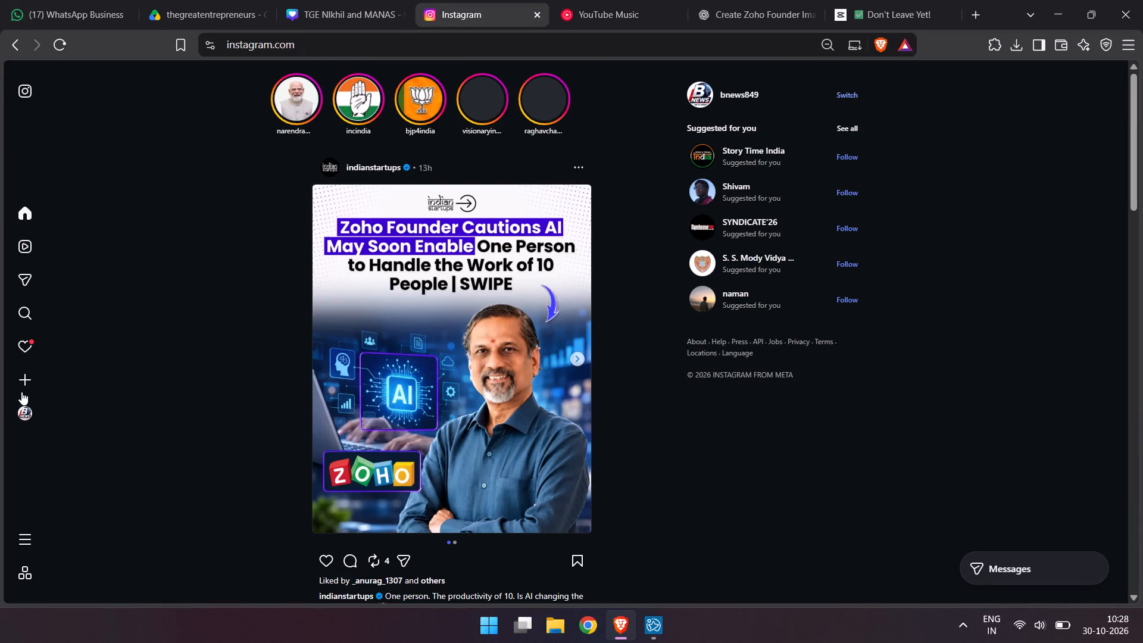
{"action": "left_click", "coordinate": [45, 310]}
{"action": "left_click", "coordinate": [396, 88]}
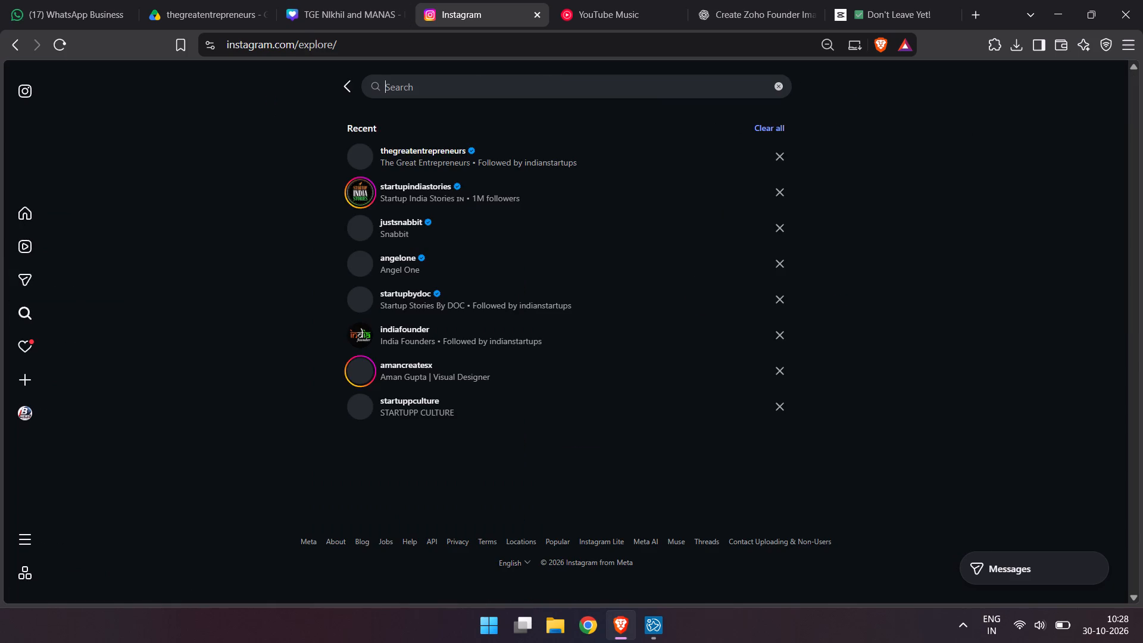
{"action": "left_click", "coordinate": [411, 187]}
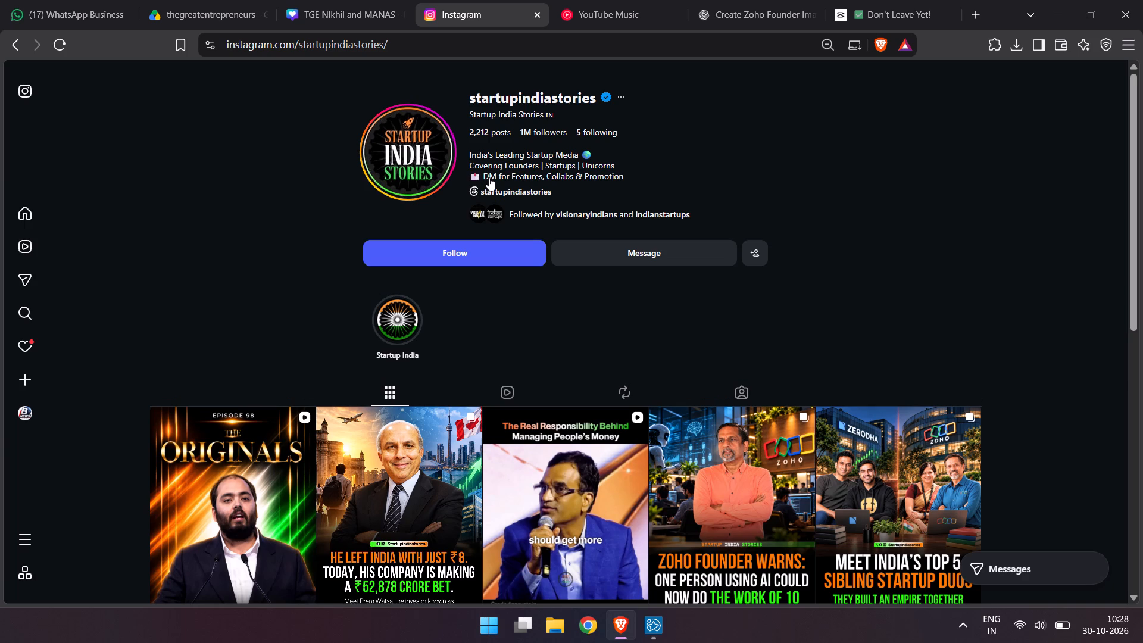
{"action": "left_click", "coordinate": [705, 521]}
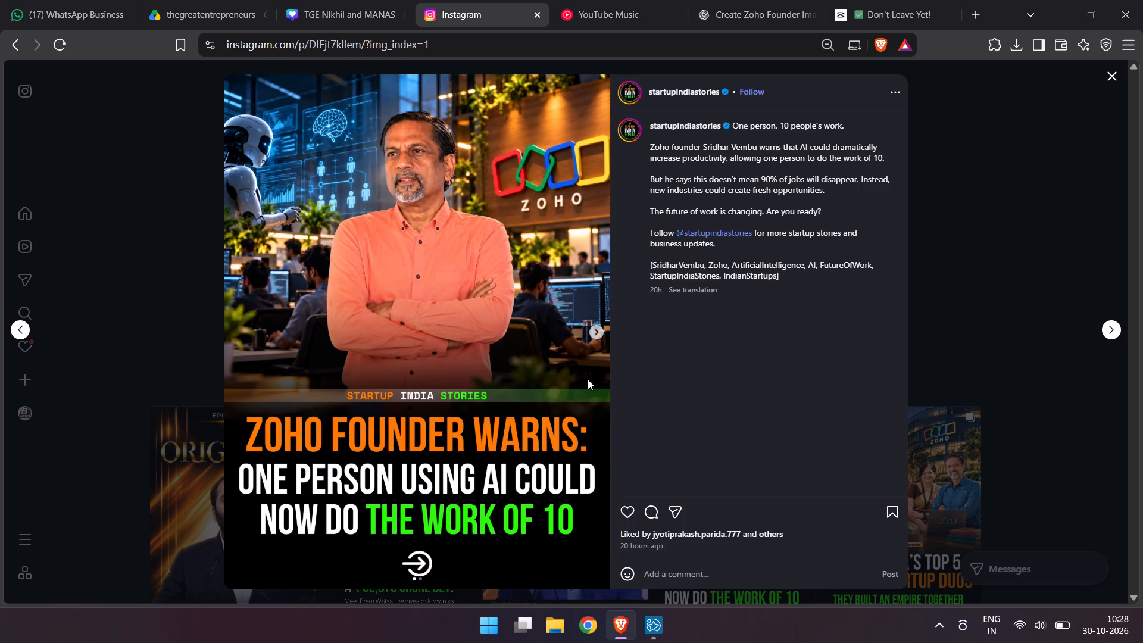
{"action": "scroll", "coordinate": [654, 341], "scroll_direction": "down", "scroll_amount": 4}
Switch to the TGE NIkhil and MANAS design and copy the headline text box on page 3, the Bihar manufacturing city post.
{"action": "left_click", "coordinate": [573, 0]}
{"action": "left_click", "coordinate": [323, 0]}
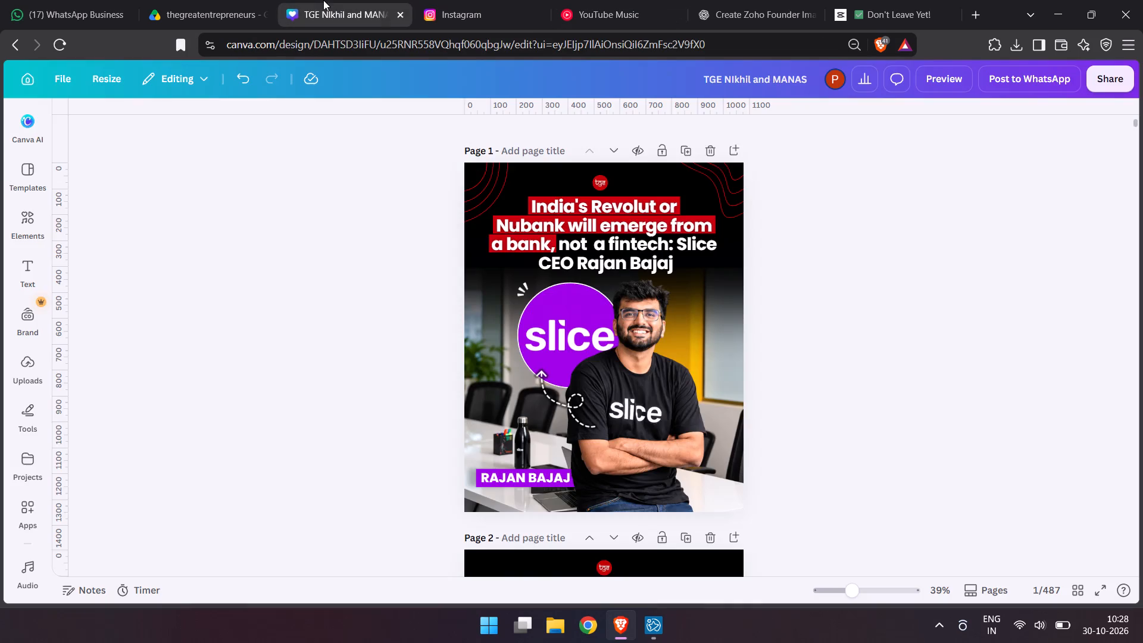
{"action": "scroll", "coordinate": [441, 237], "scroll_direction": "down", "scroll_amount": 2}
{"action": "scroll", "coordinate": [268, 234], "scroll_direction": "down", "scroll_amount": 7}
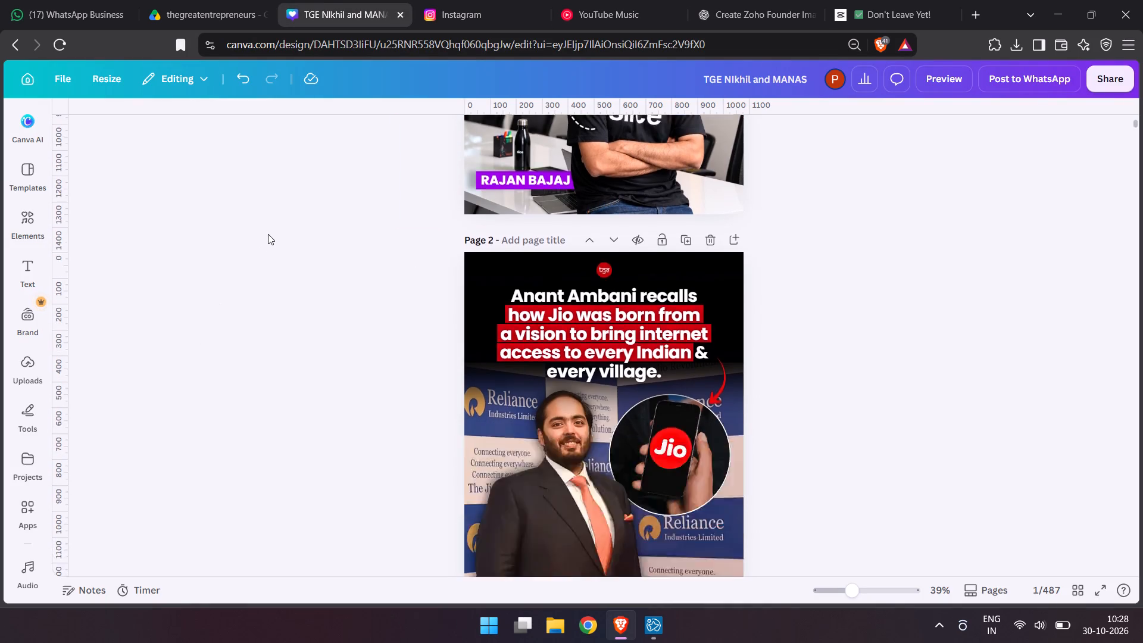
{"action": "scroll", "coordinate": [268, 234], "scroll_direction": "down", "scroll_amount": 7}
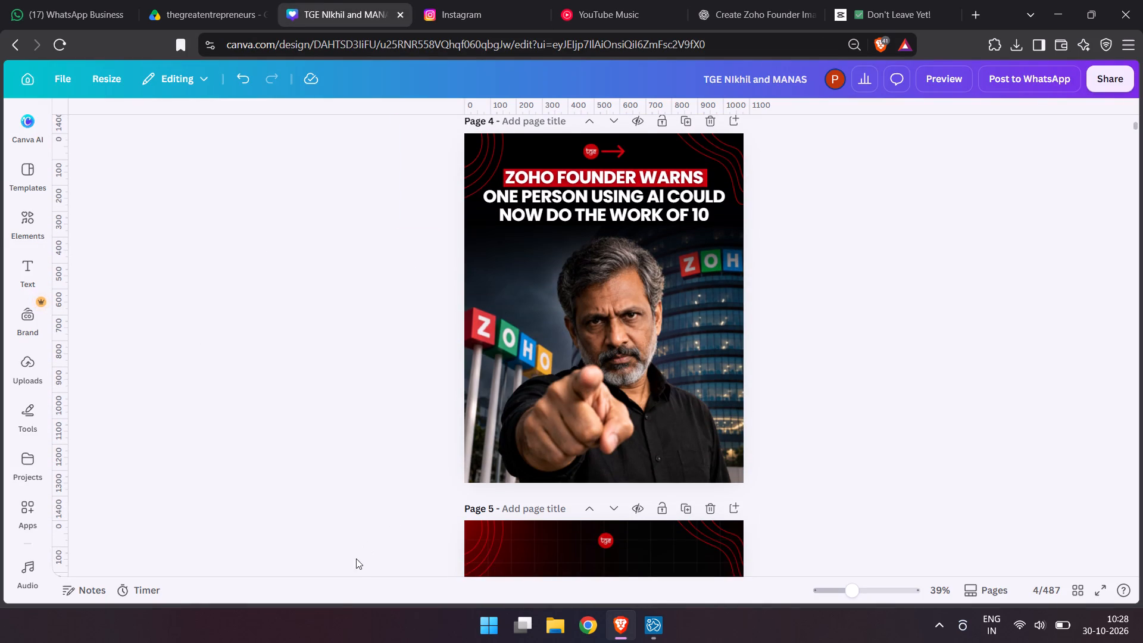
{"action": "scroll", "coordinate": [352, 570], "scroll_direction": "up", "scroll_amount": 7}
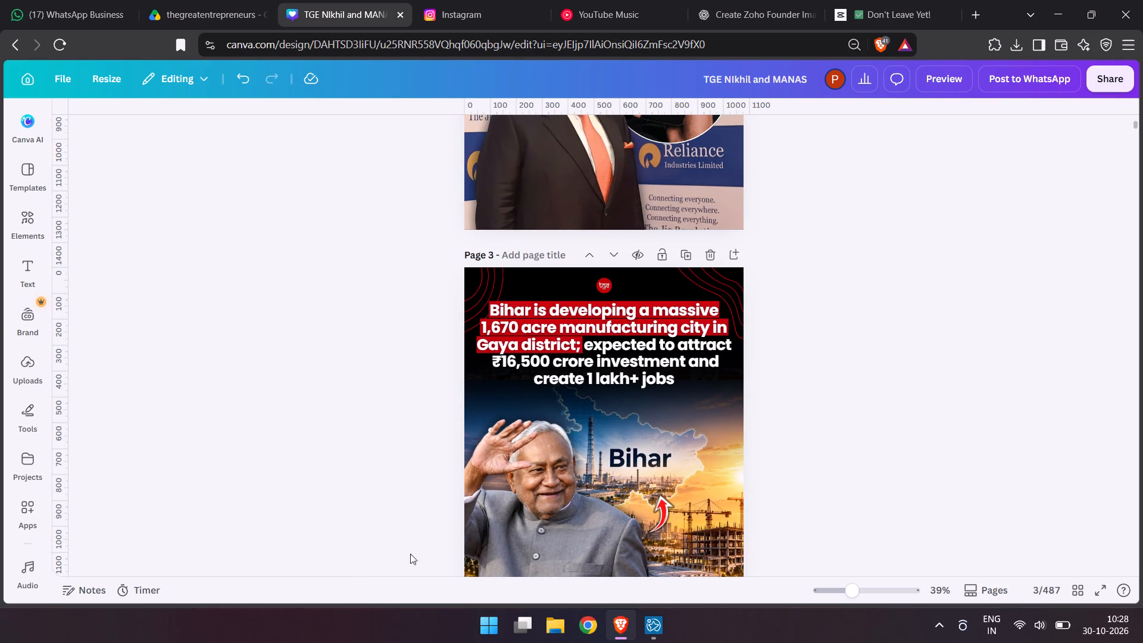
{"action": "left_click", "coordinate": [657, 358]}
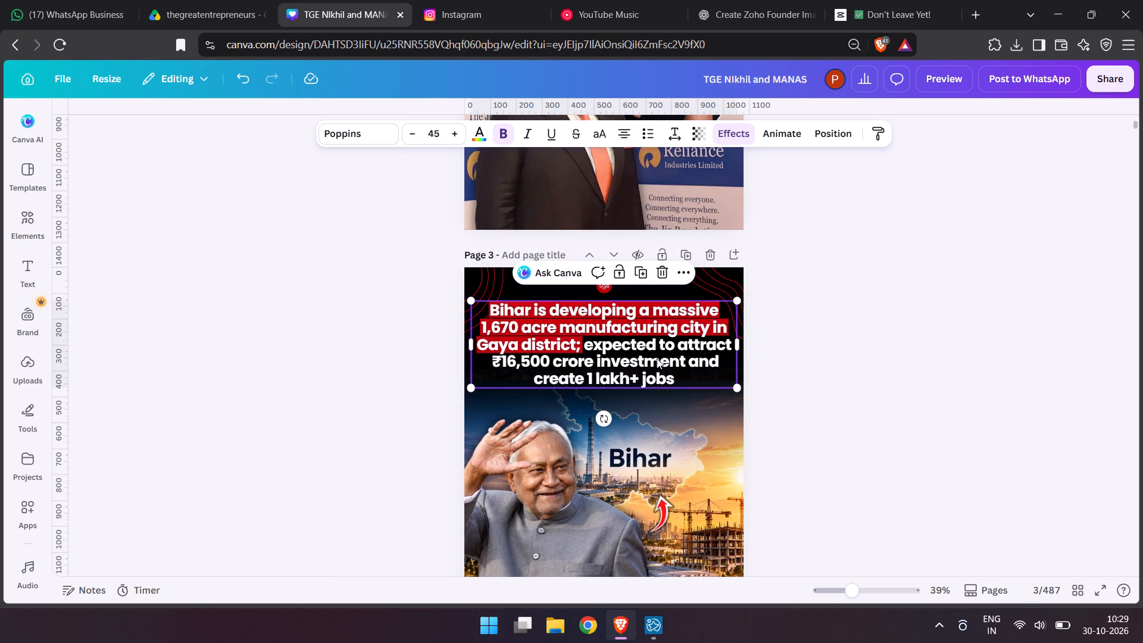
{"action": "key", "text": "ctrl+c"}
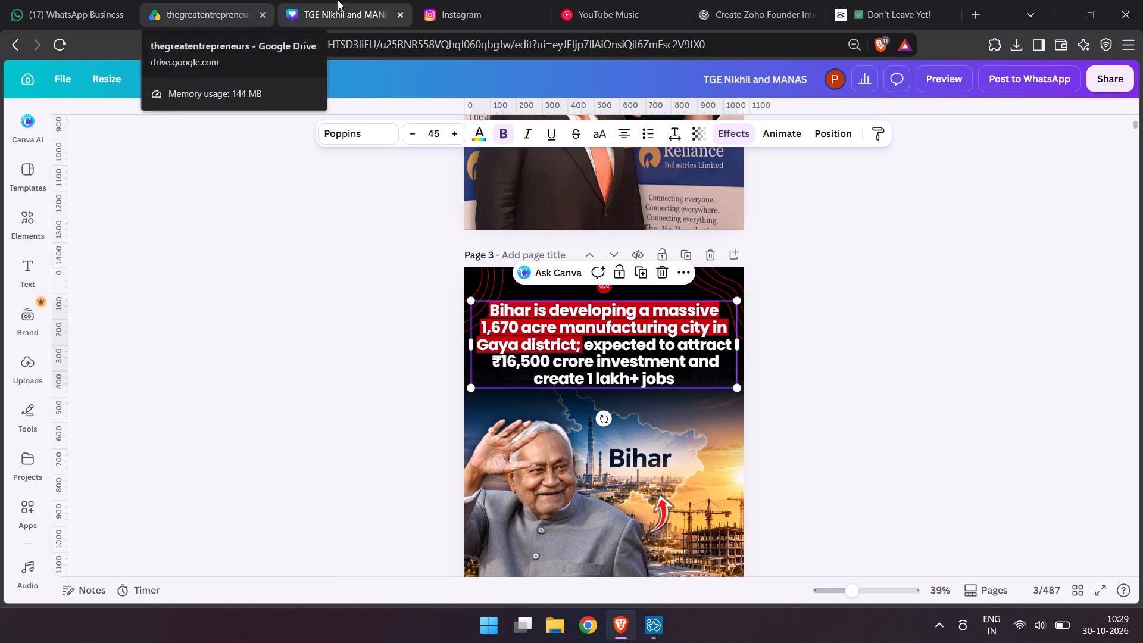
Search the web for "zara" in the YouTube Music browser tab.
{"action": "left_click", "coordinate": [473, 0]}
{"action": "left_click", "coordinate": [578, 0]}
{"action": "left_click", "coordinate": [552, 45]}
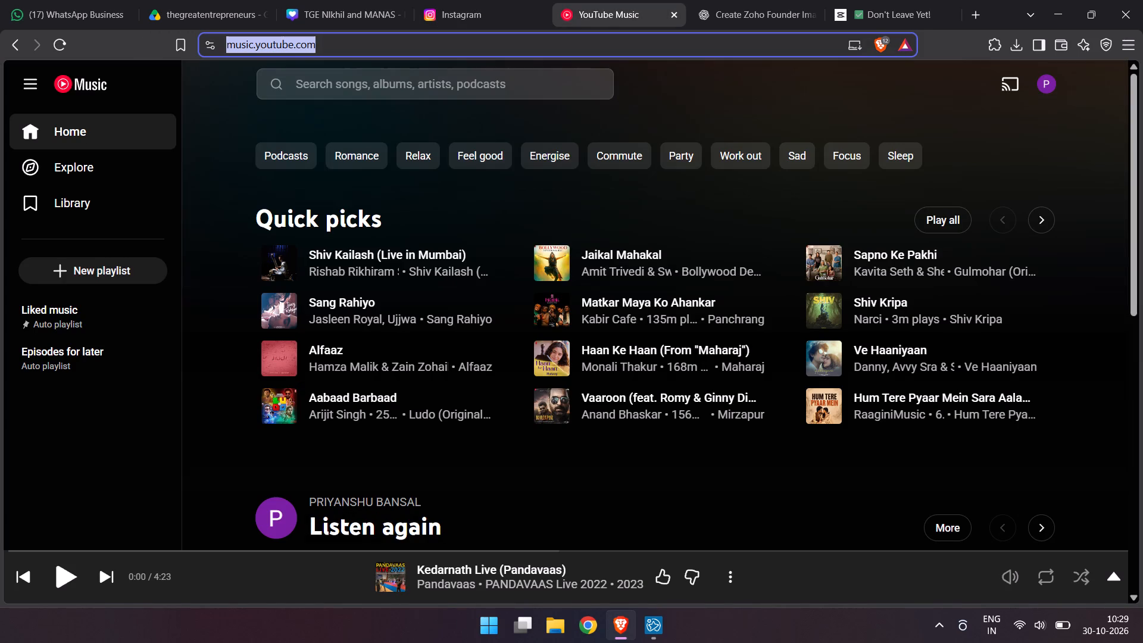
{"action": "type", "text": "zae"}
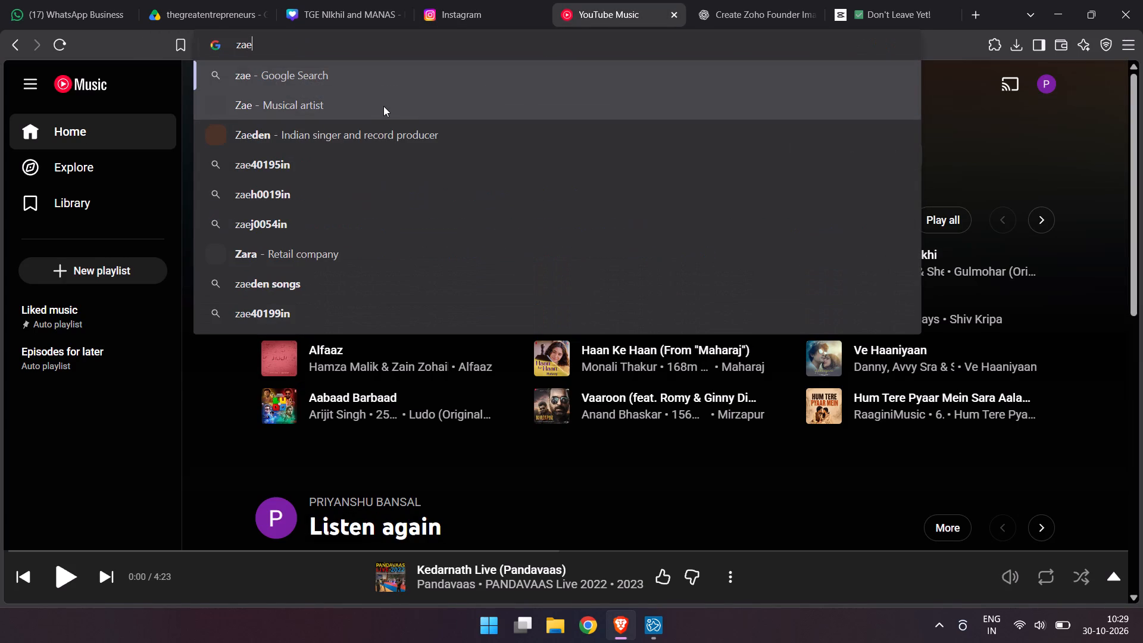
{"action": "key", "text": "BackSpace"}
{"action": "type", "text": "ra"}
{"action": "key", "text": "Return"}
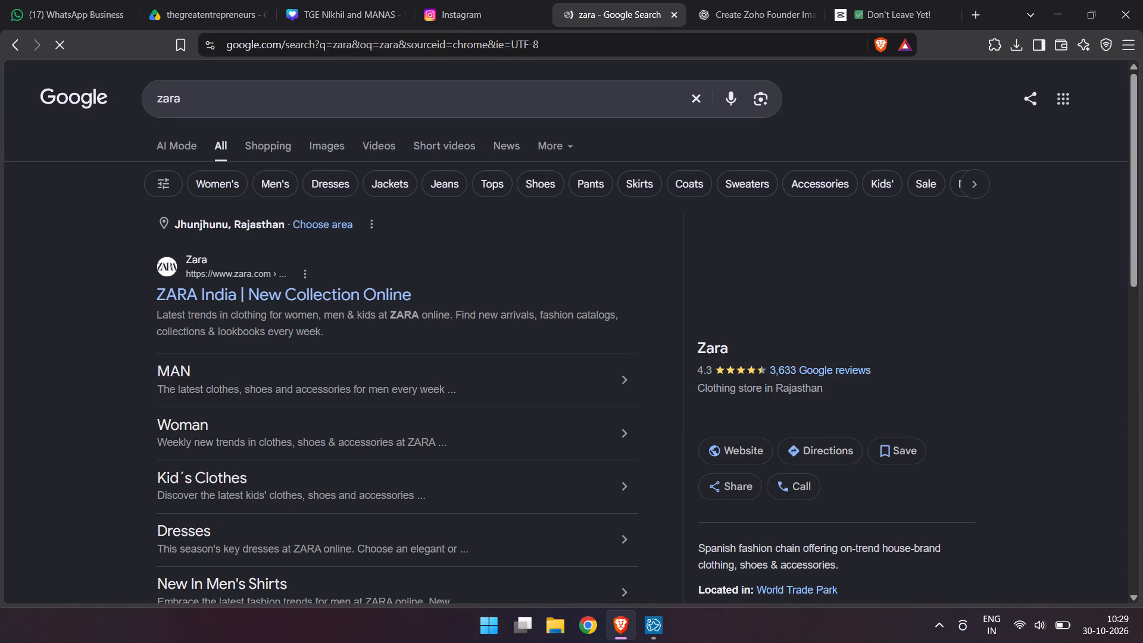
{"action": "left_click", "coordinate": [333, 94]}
Open the ZARA DEKHO Canva design in the same browser tab by entering "zara" as the address.
{"action": "left_click", "coordinate": [351, 55]}
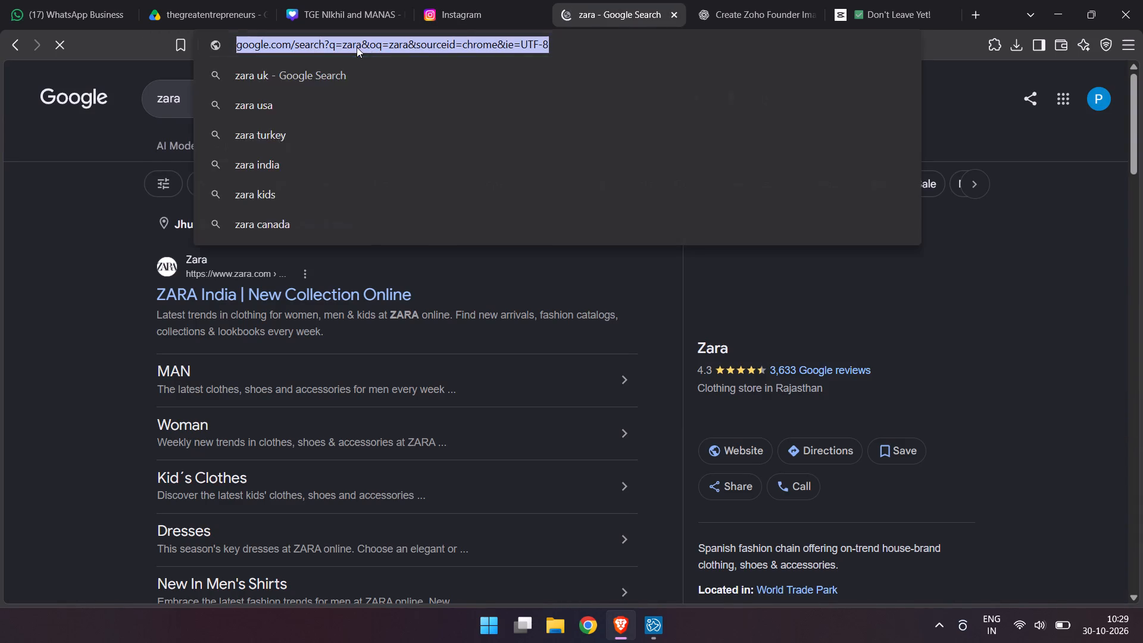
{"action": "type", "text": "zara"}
{"action": "double_click", "coordinate": [369, 96]}
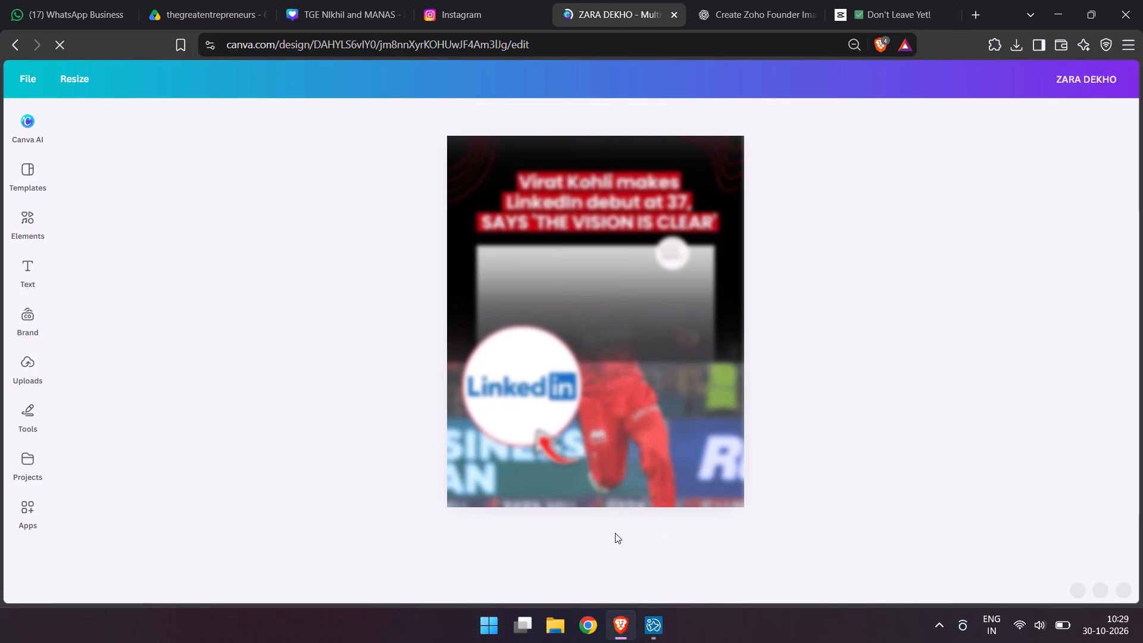
Look through the pages of the ZARA DEKHO design.
{"action": "scroll", "coordinate": [780, 394], "scroll_direction": "down", "scroll_amount": 4}
{"action": "scroll", "coordinate": [774, 397], "scroll_direction": "up", "scroll_amount": 3}
{"action": "scroll", "coordinate": [774, 397], "scroll_direction": "down", "scroll_amount": 4}
{"action": "scroll", "coordinate": [774, 397], "scroll_direction": "up", "scroll_amount": 4}
{"action": "scroll", "coordinate": [774, 397], "scroll_direction": "down", "scroll_amount": 2}
{"action": "scroll", "coordinate": [774, 397], "scroll_direction": "up", "scroll_amount": 1}
{"action": "scroll", "coordinate": [771, 477], "scroll_direction": "down", "scroll_amount": 4}
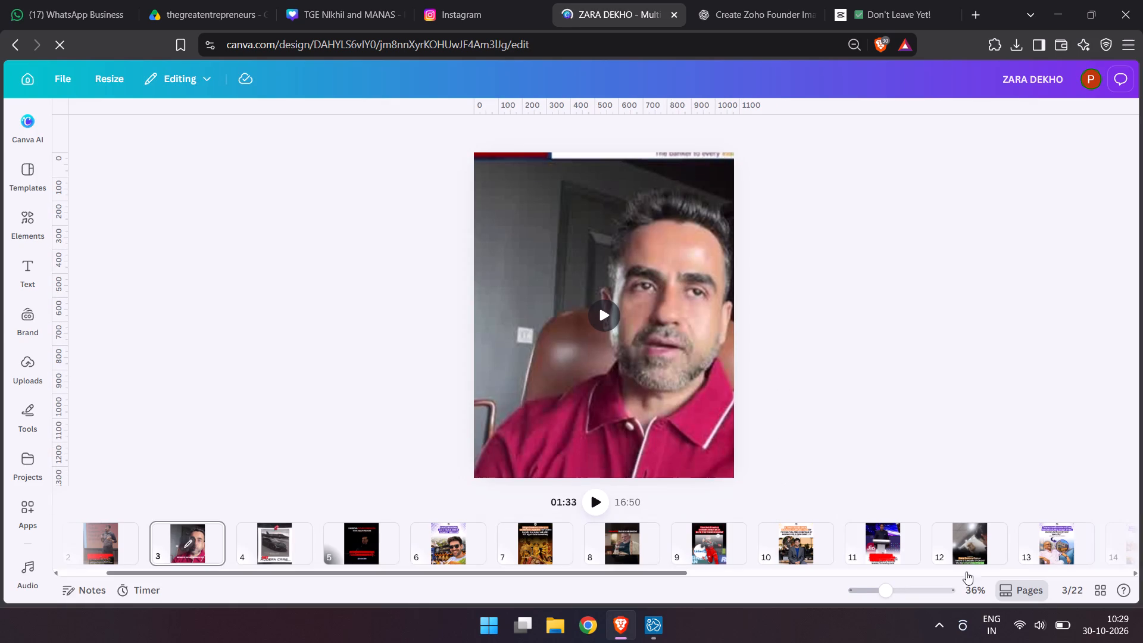
Add a blank page 23 at the end of the ZARA DEKHO design and select its background.
{"action": "left_click_drag", "start_coordinate": [641, 570], "coordinate": [1142, 547]}
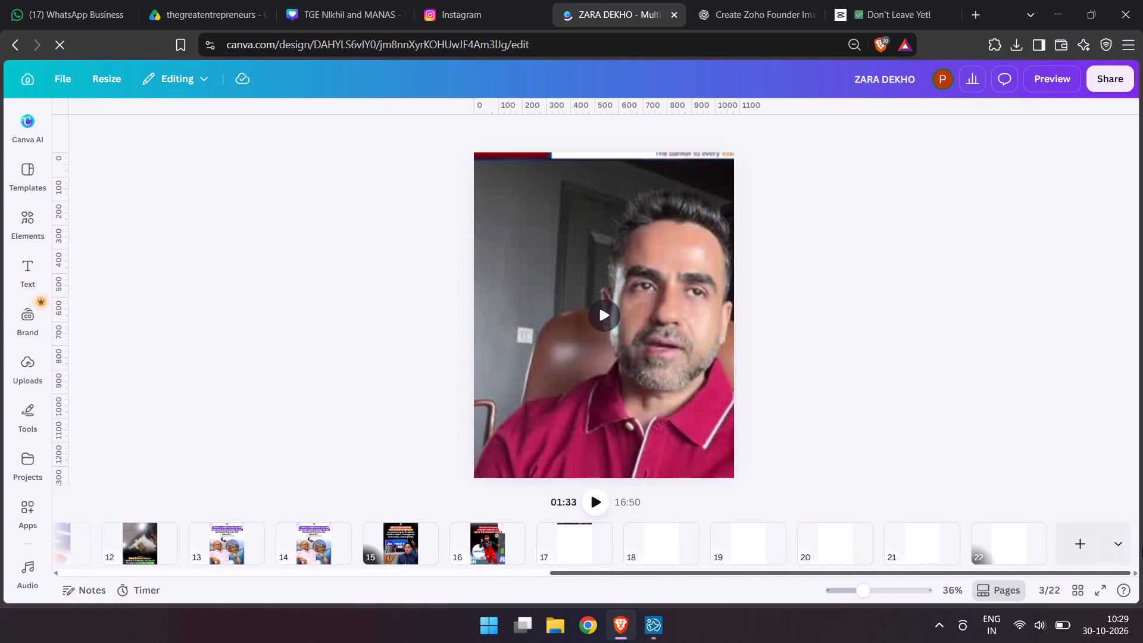
{"action": "left_click_drag", "start_coordinate": [1142, 547], "coordinate": [1142, 546]}
{"action": "left_click", "coordinate": [1074, 540]}
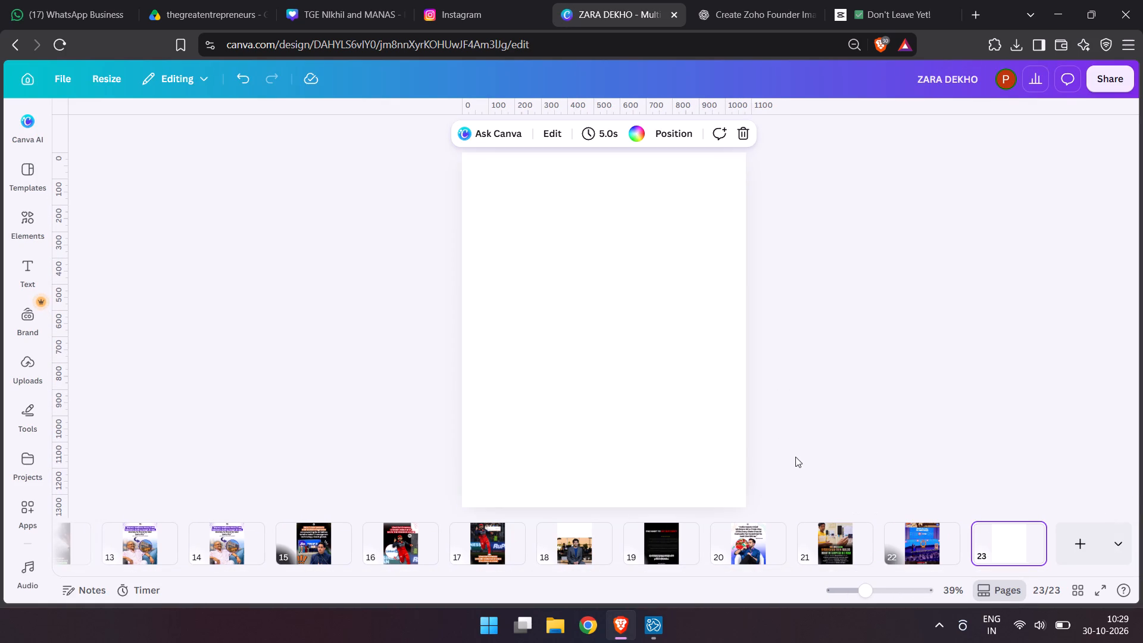
{"action": "left_click", "coordinate": [605, 364]}
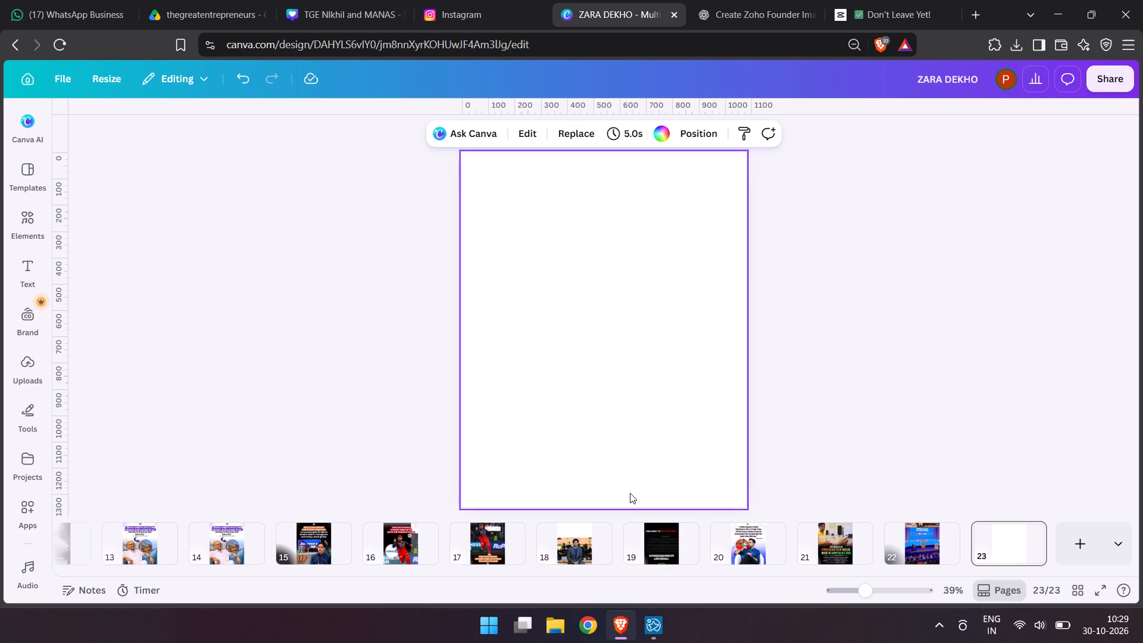
Place a square shape on the blank page.
{"action": "left_click", "coordinate": [18, 426]}
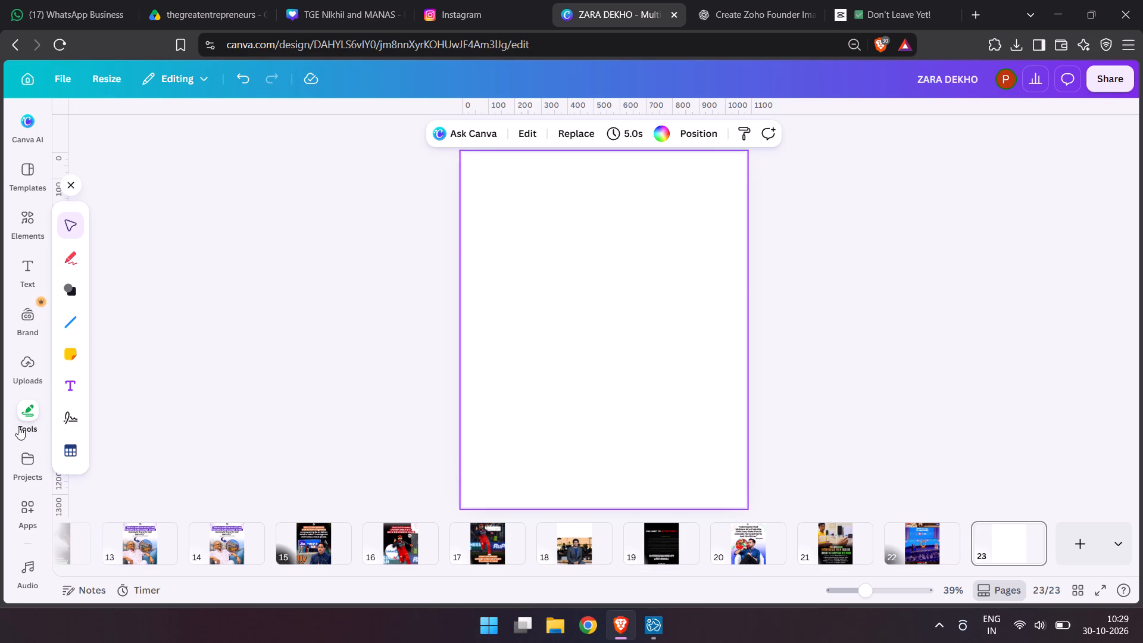
{"action": "left_click", "coordinate": [67, 287]}
{"action": "left_click", "coordinate": [109, 202]}
{"action": "left_click", "coordinate": [553, 246]}
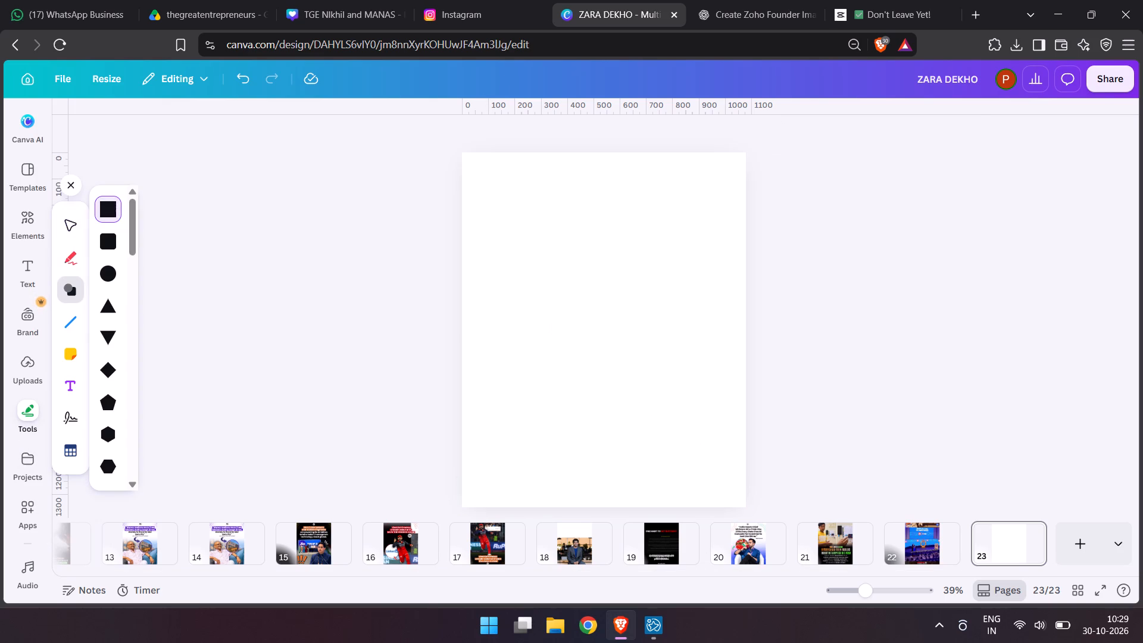
Narrow the red square to about 245 wide, move it to the page's top-left corner, and enlarge it to cover the page.
{"action": "left_click_drag", "start_coordinate": [586, 281], "coordinate": [541, 204]}
{"action": "left_click_drag", "start_coordinate": [576, 294], "coordinate": [507, 192]}
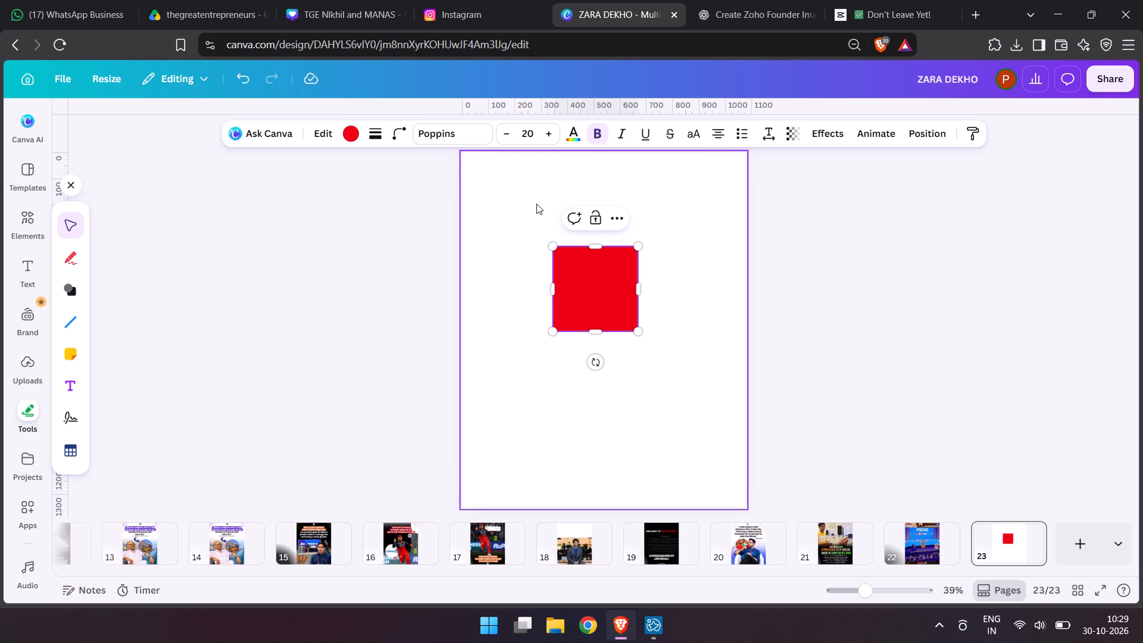
{"action": "left_click_drag", "start_coordinate": [635, 285], "coordinate": [614, 301]}
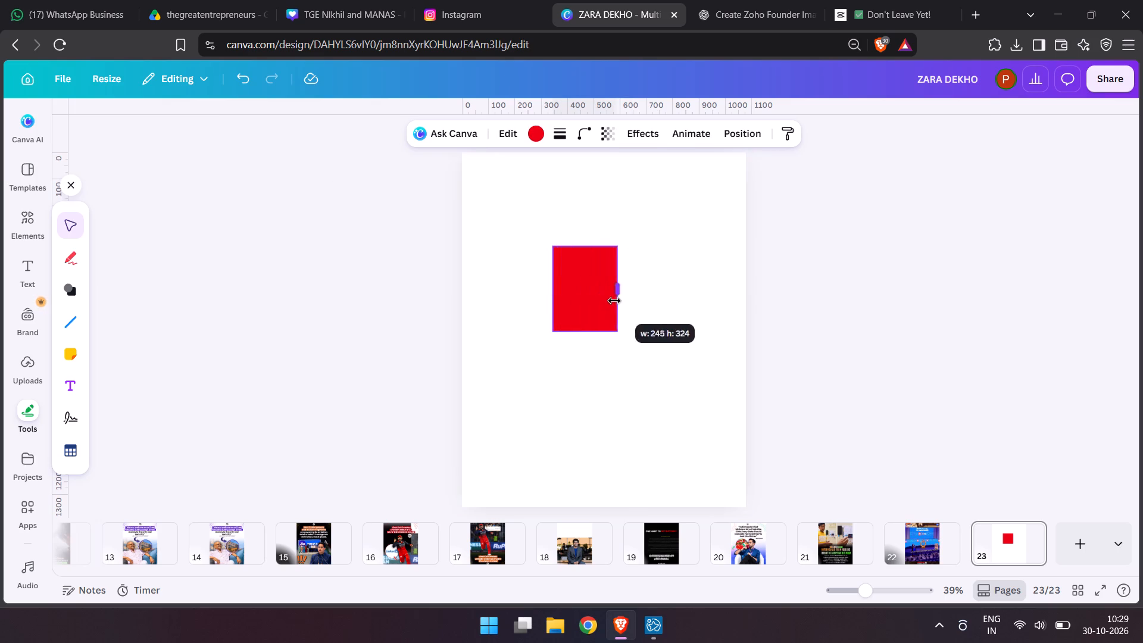
{"action": "left_click_drag", "start_coordinate": [584, 294], "coordinate": [490, 193]}
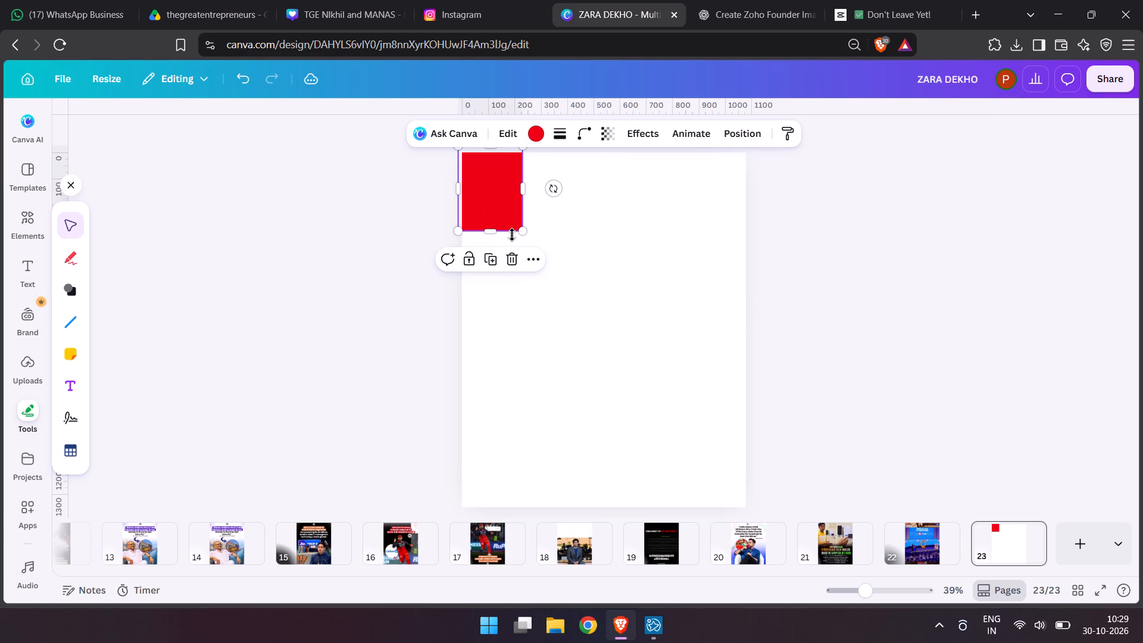
{"action": "left_click", "coordinate": [517, 233]}
{"action": "left_click_drag", "start_coordinate": [521, 230], "coordinate": [751, 516]}
{"action": "left_click", "coordinate": [531, 142]}
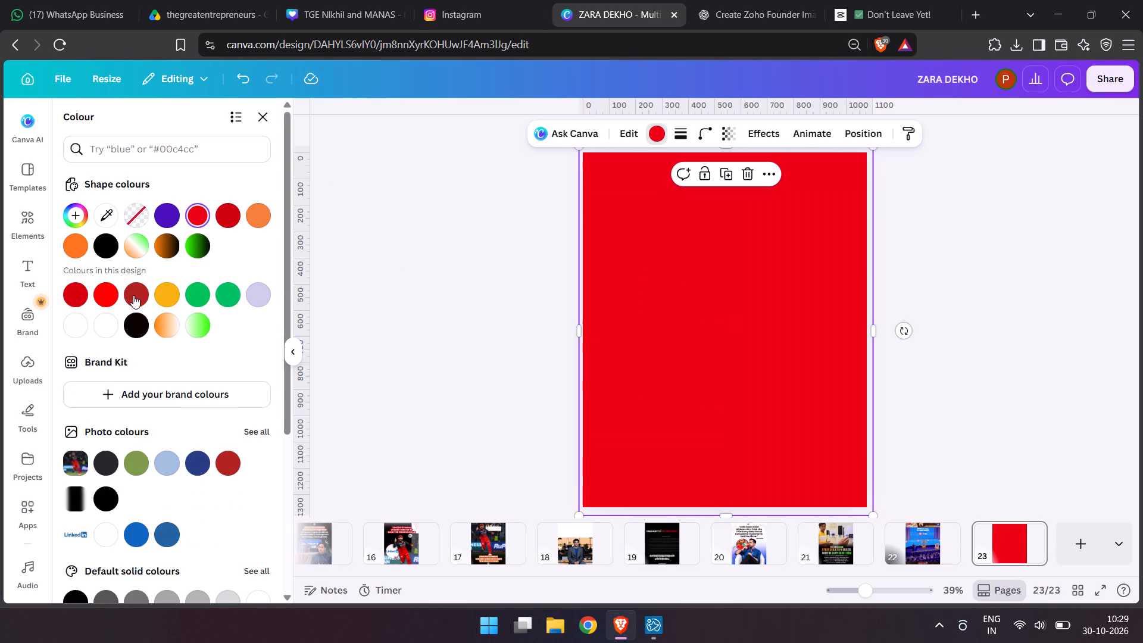
Recolour the page-covering red square to black on page 23 and deselect it.
{"action": "left_click", "coordinate": [111, 248]}
{"action": "double_click", "coordinate": [479, 410]}
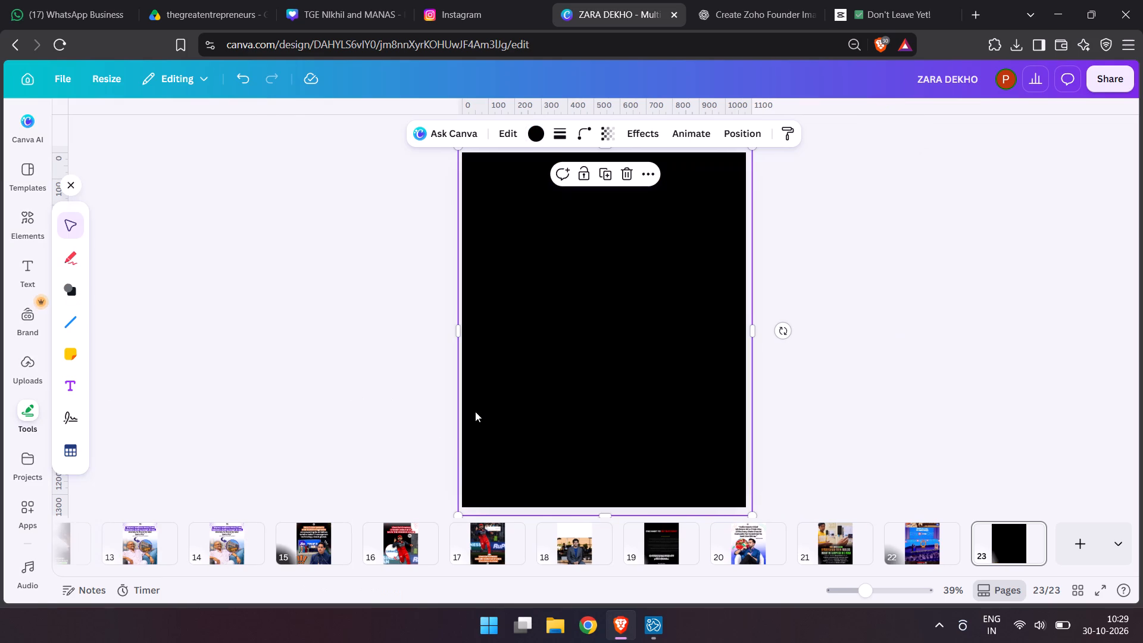
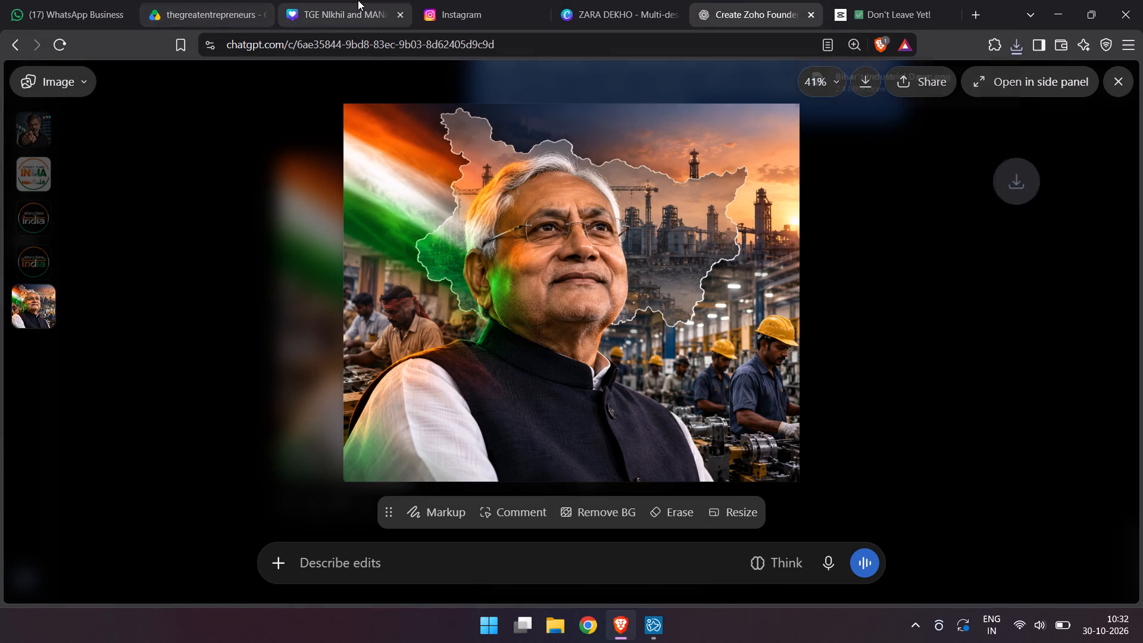
Switch to the ZARA DEKHO Canva design and place the downloaded image in the top-left corner of page 23.
{"action": "left_click", "coordinate": [358, 0]}
{"action": "left_click", "coordinate": [565, 0]}
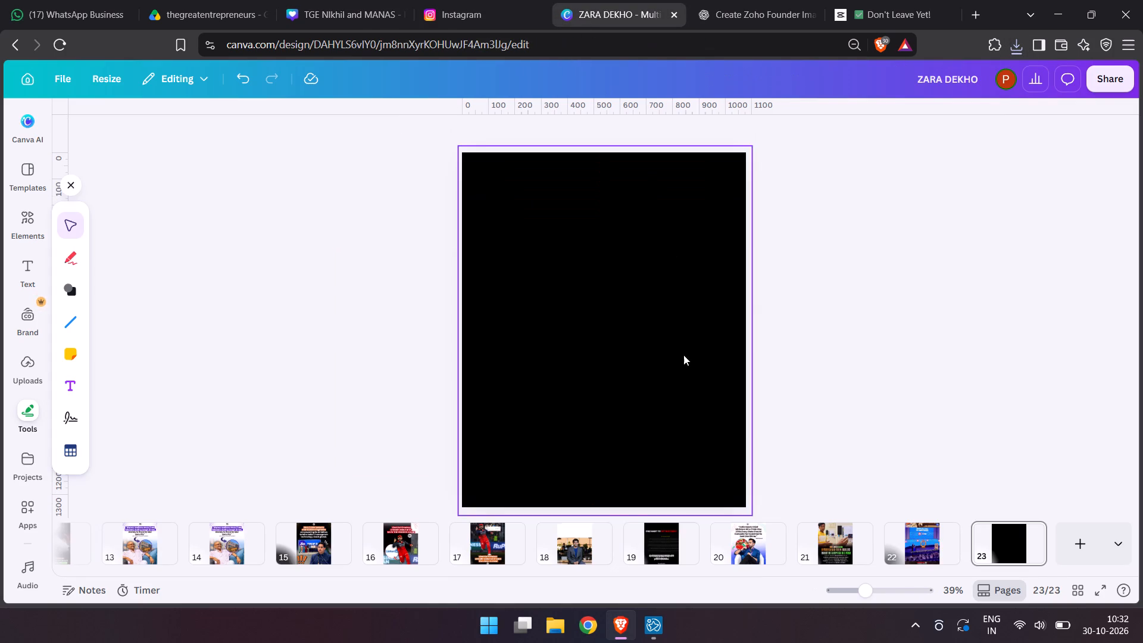
{"action": "left_click", "coordinate": [1010, 42]}
{"action": "left_click_drag", "start_coordinate": [858, 113], "coordinate": [836, 146]}
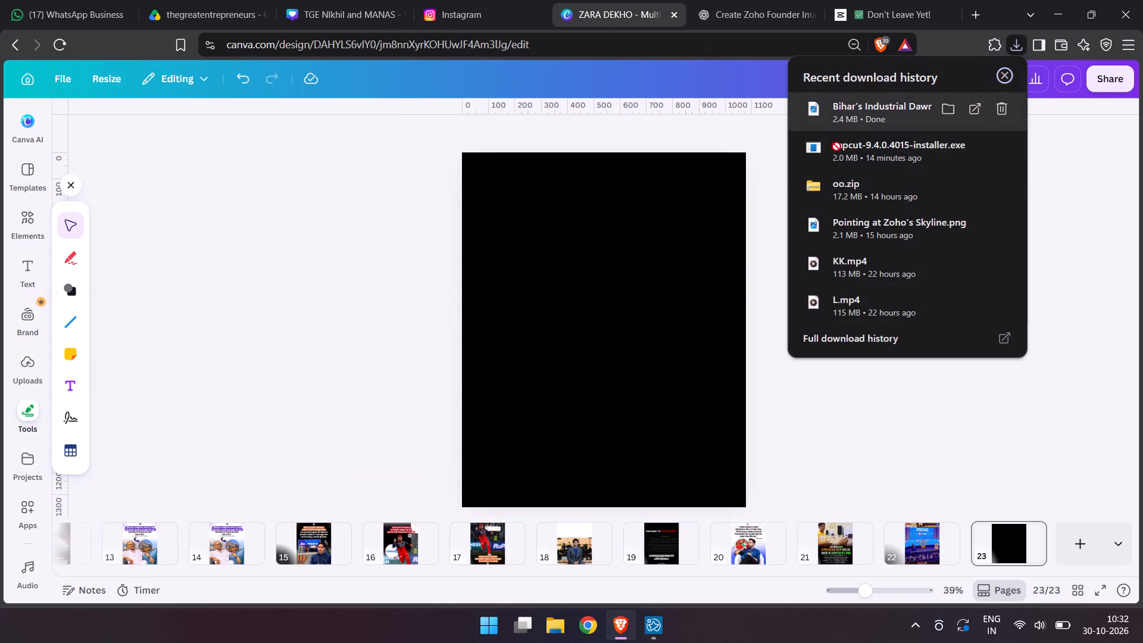
{"action": "left_click_drag", "start_coordinate": [836, 146], "coordinate": [655, 301]}
{"action": "left_click_drag", "start_coordinate": [624, 351], "coordinate": [599, 282]}
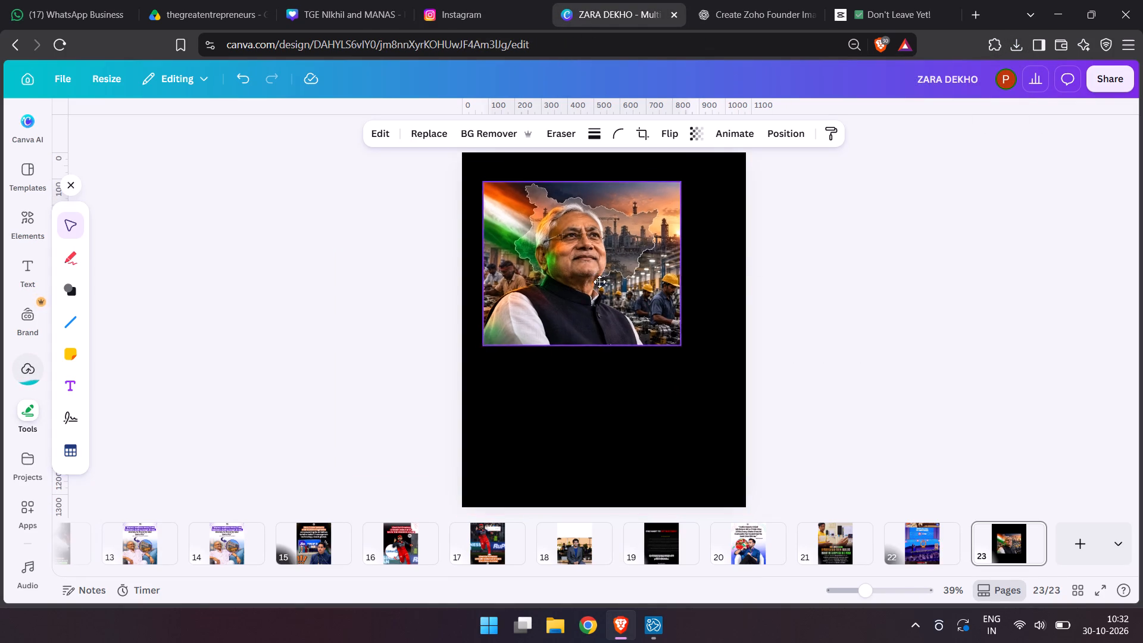
{"action": "left_click_drag", "start_coordinate": [599, 282], "coordinate": [582, 257]}
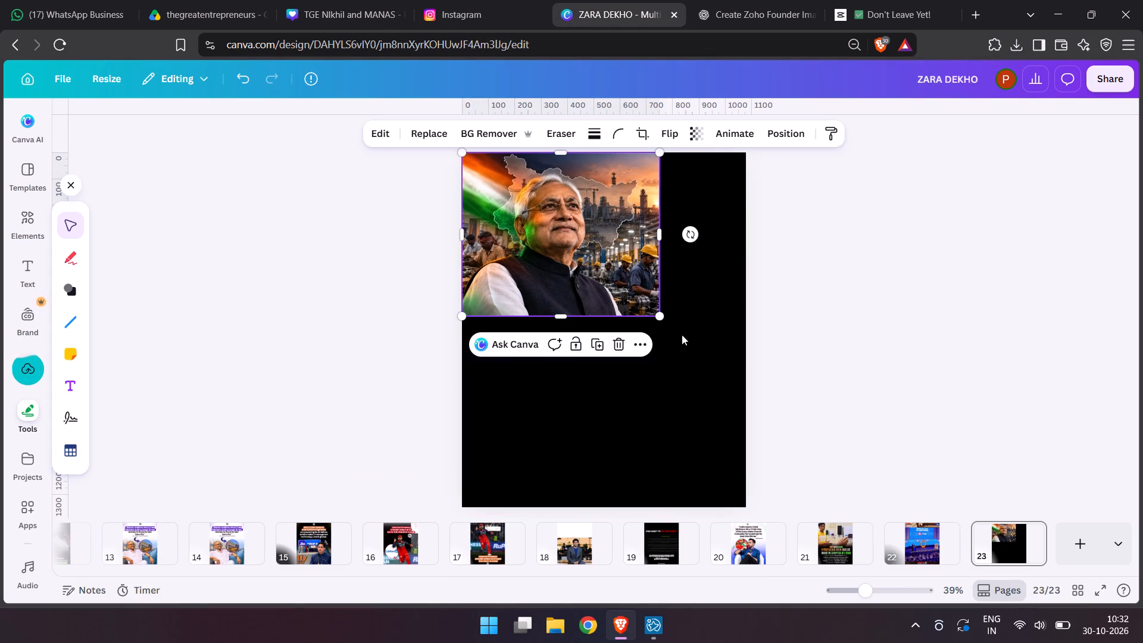
Enlarge the Nitish Kumar image proportionally until it spans the full width of the page.
{"action": "left_click_drag", "start_coordinate": [659, 313], "coordinate": [688, 345]}
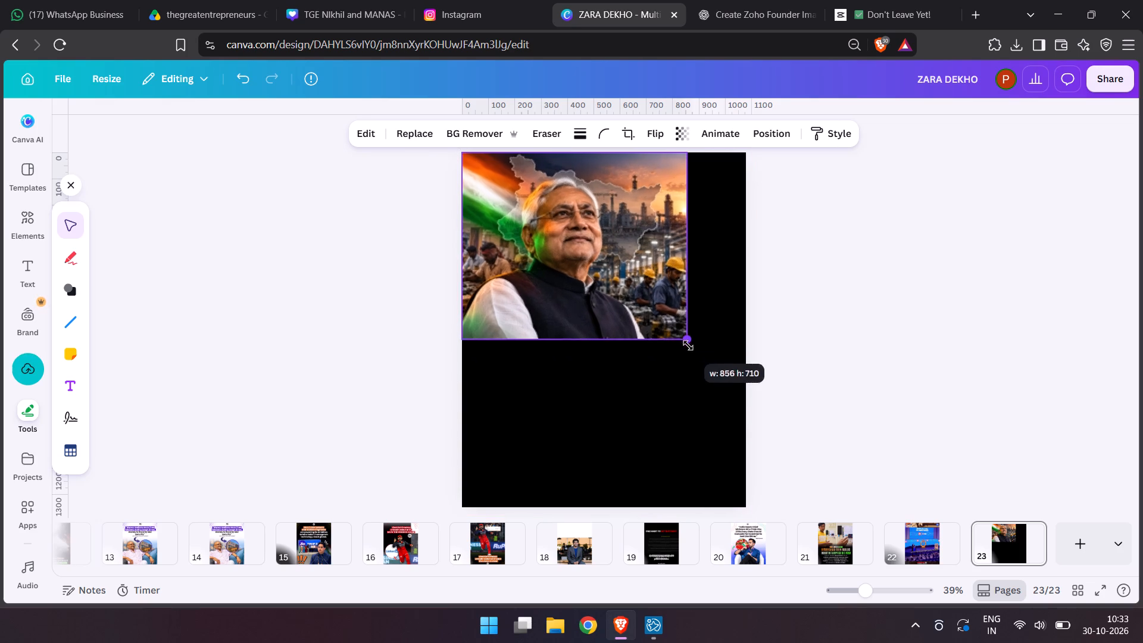
{"action": "left_click_drag", "start_coordinate": [688, 345], "coordinate": [732, 396]}
{"action": "left_click", "coordinate": [1062, 382]}
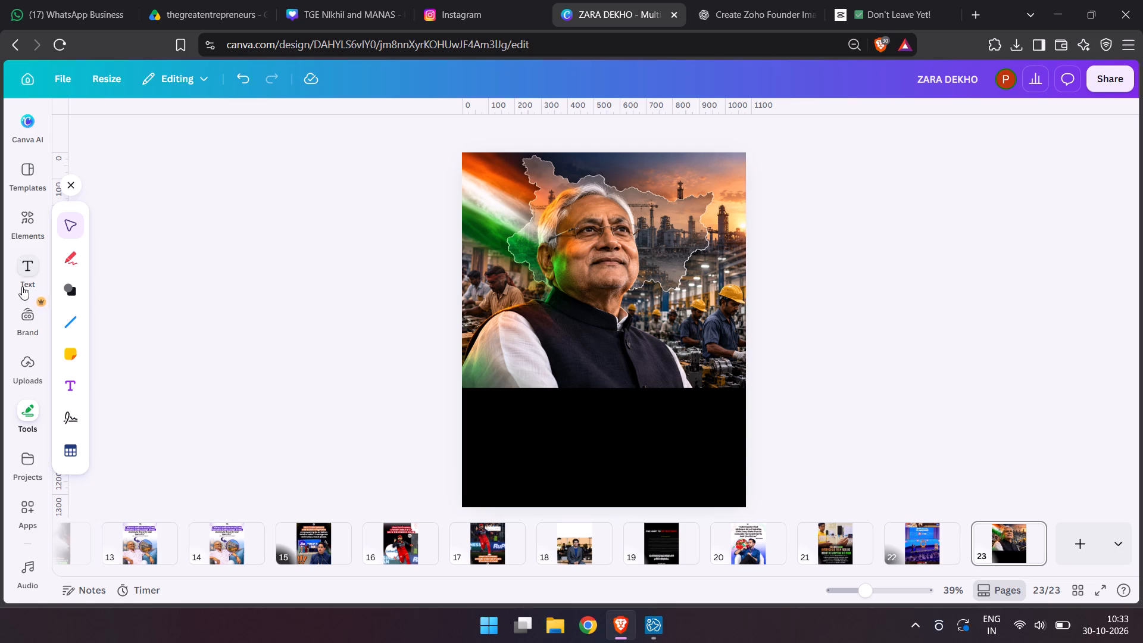
Draw a thin rectangle about 1,081 wide and 50 high across the page, along the image's bottom edge.
{"action": "left_click", "coordinate": [61, 287]}
{"action": "left_click", "coordinate": [115, 195]}
{"action": "left_click", "coordinate": [112, 205]}
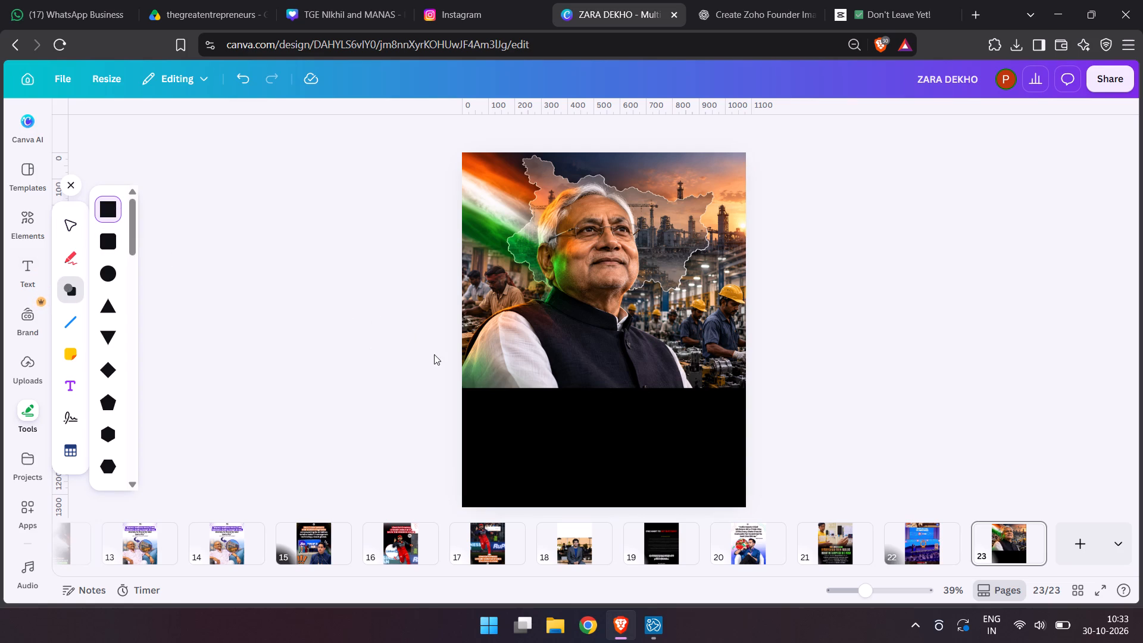
{"action": "left_click", "coordinate": [462, 374]}
{"action": "left_click_drag", "start_coordinate": [542, 461], "coordinate": [610, 391]}
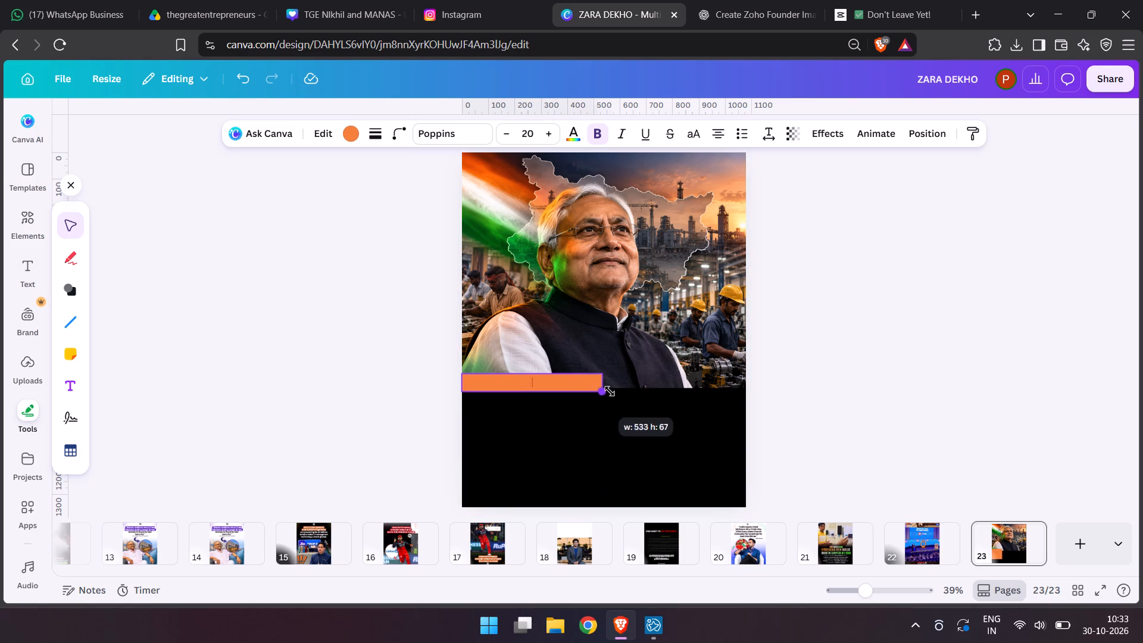
{"action": "left_click_drag", "start_coordinate": [610, 391], "coordinate": [739, 389]}
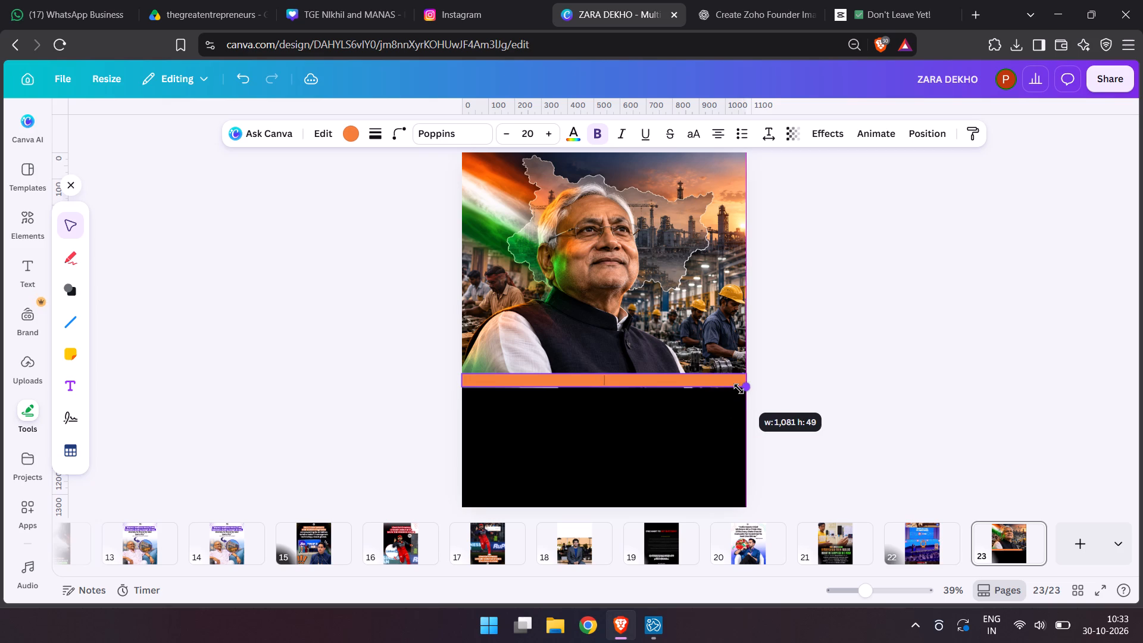
{"action": "left_click_drag", "start_coordinate": [739, 389], "coordinate": [740, 391]}
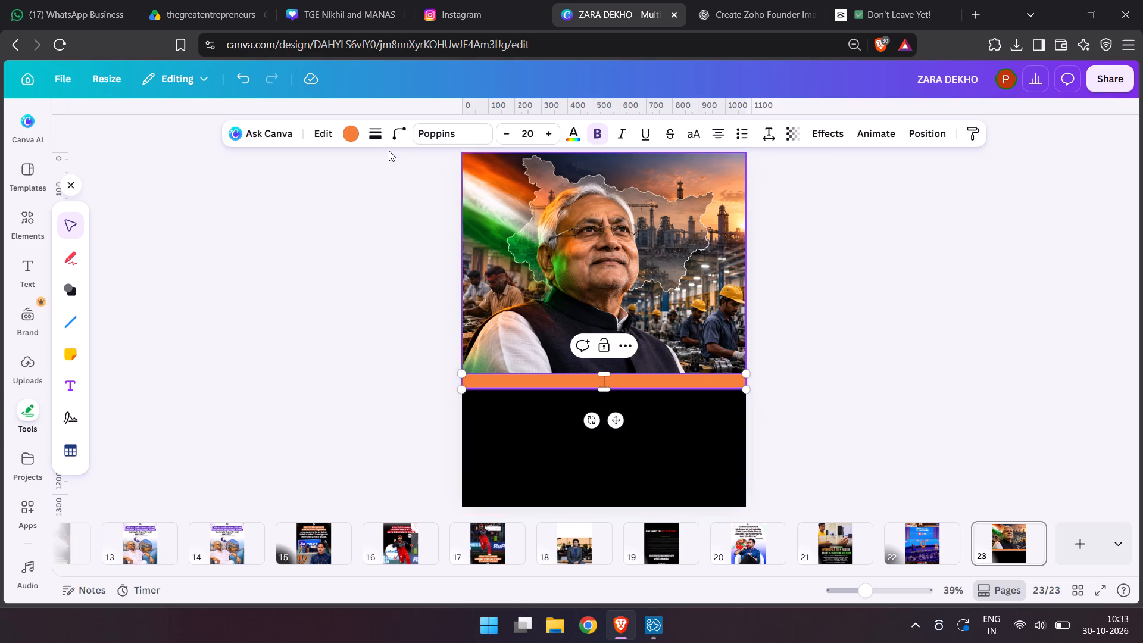
Fill the rectangular strip with the orange-white-green gradient from the shape colours.
{"action": "left_click", "coordinate": [343, 134]}
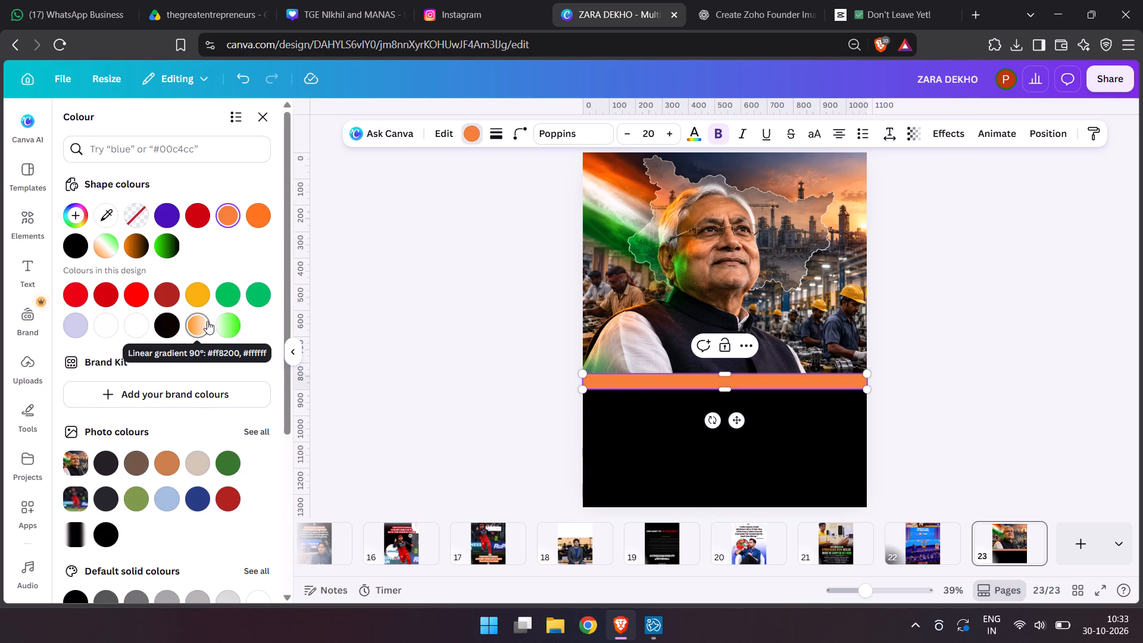
{"action": "scroll", "coordinate": [201, 408], "scroll_direction": "down", "scroll_amount": 1}
{"action": "scroll", "coordinate": [185, 351], "scroll_direction": "up", "scroll_amount": 2}
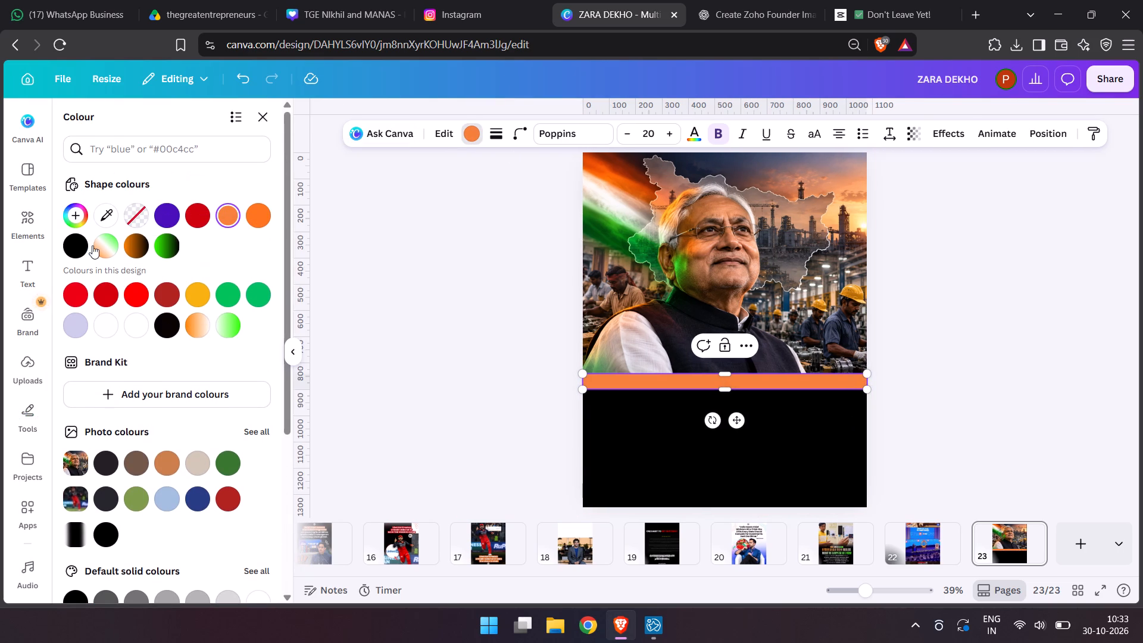
{"action": "left_click", "coordinate": [101, 242]}
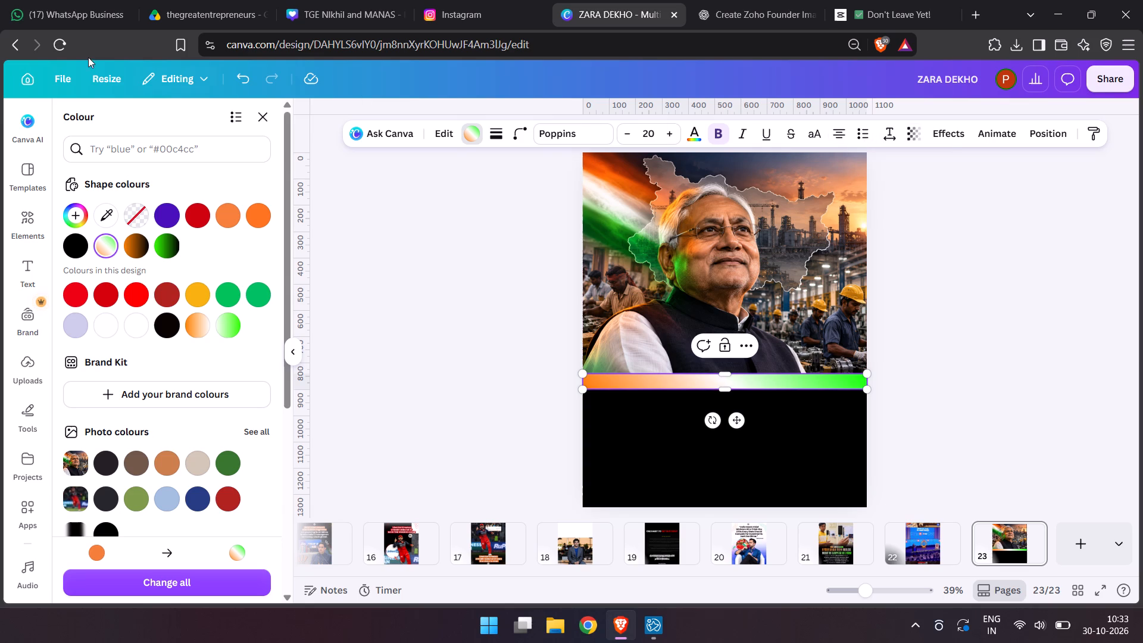
Make the tricolour strip semi-transparent so that the image shows through it, and deselect it.
{"action": "left_click", "coordinate": [905, 128]}
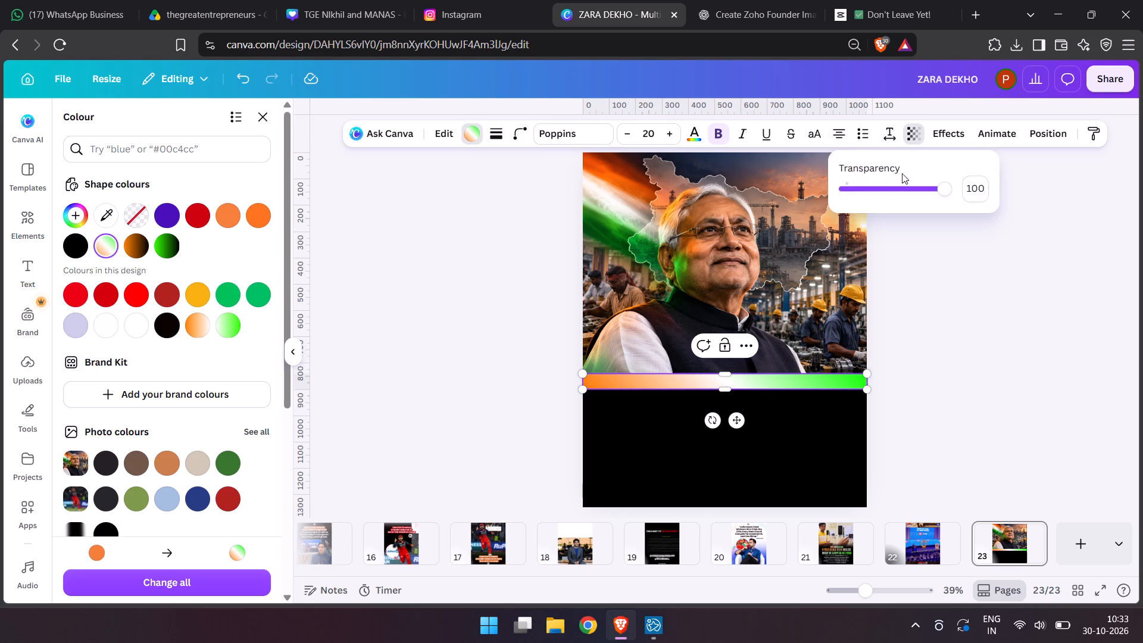
{"action": "left_click_drag", "start_coordinate": [895, 183], "coordinate": [901, 186]}
{"action": "double_click", "coordinate": [1005, 407]}
{"action": "left_click", "coordinate": [1005, 407]}
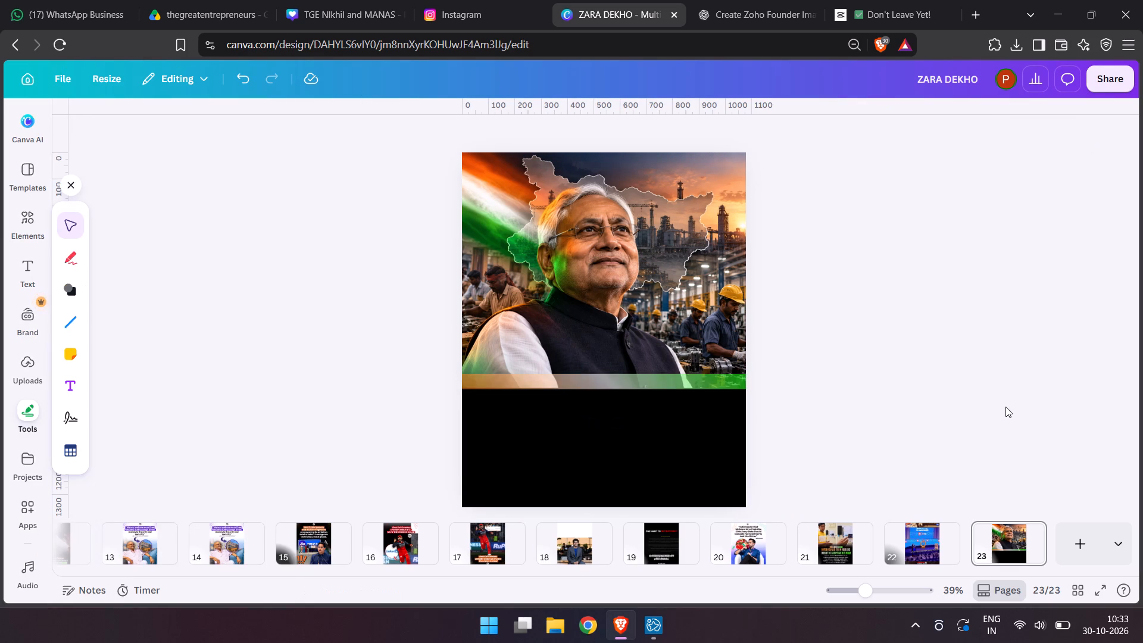
{"action": "scroll", "coordinate": [967, 452], "scroll_direction": "up", "scroll_amount": 1}
Insert the red curved arrow with a black outline from the recently used elements.
{"action": "left_click", "coordinate": [32, 222]}
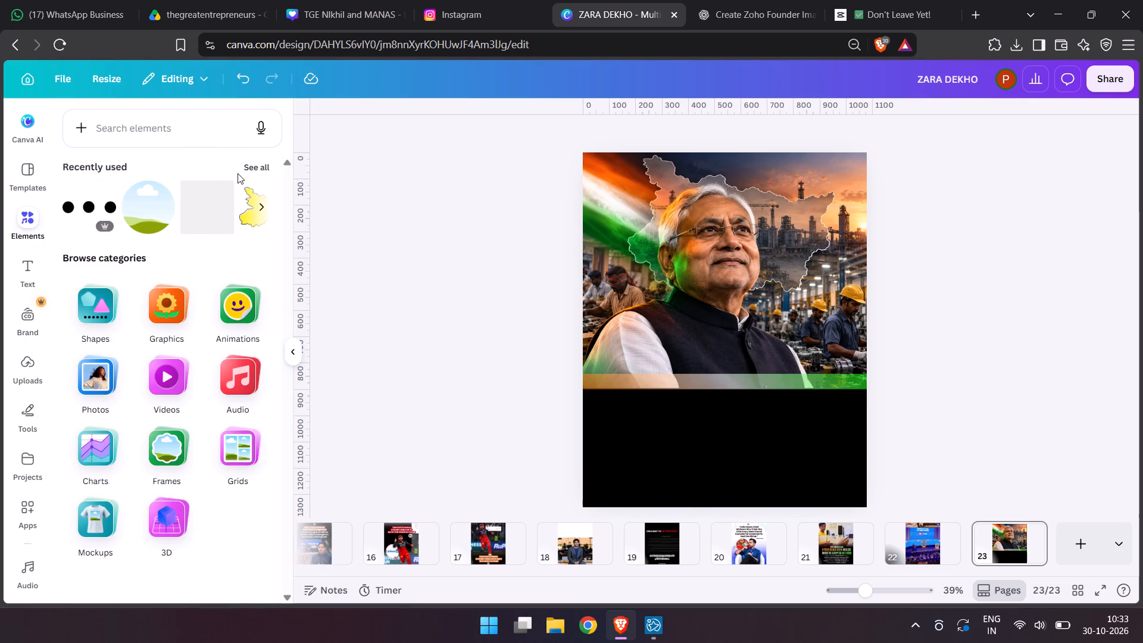
{"action": "left_click", "coordinate": [244, 167]}
{"action": "scroll", "coordinate": [213, 285], "scroll_direction": "down", "scroll_amount": 3}
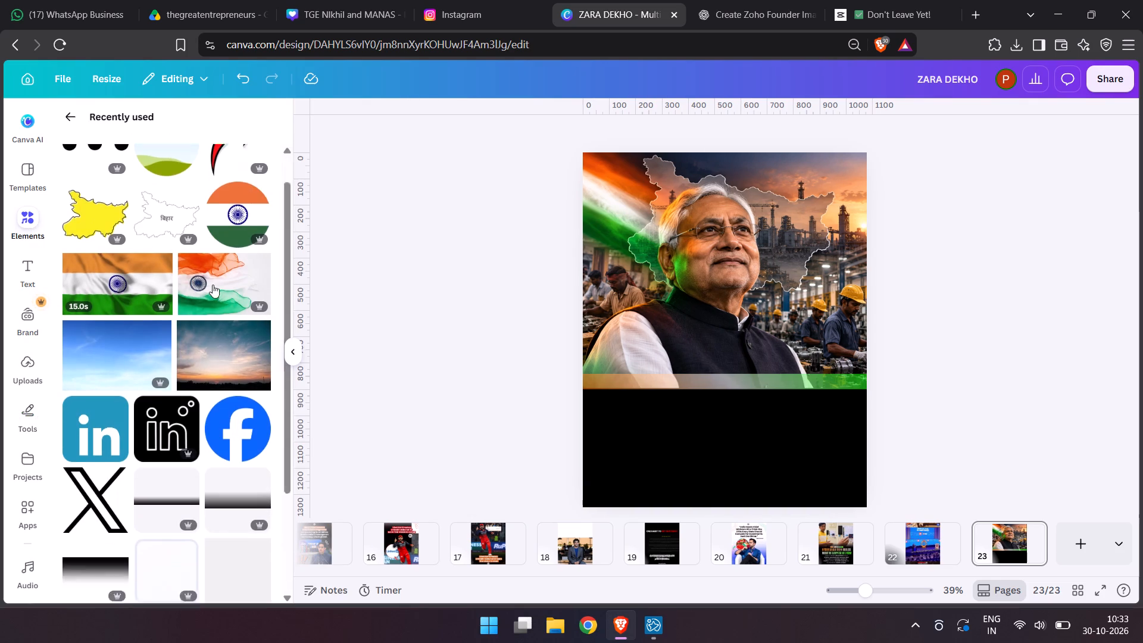
{"action": "scroll", "coordinate": [213, 285], "scroll_direction": "down", "scroll_amount": 4}
{"action": "scroll", "coordinate": [213, 285], "scroll_direction": "up", "scroll_amount": 2}
{"action": "scroll", "coordinate": [213, 285], "scroll_direction": "down", "scroll_amount": 1}
{"action": "scroll", "coordinate": [213, 285], "scroll_direction": "up", "scroll_amount": 4}
{"action": "scroll", "coordinate": [226, 283], "scroll_direction": "down", "scroll_amount": 5}
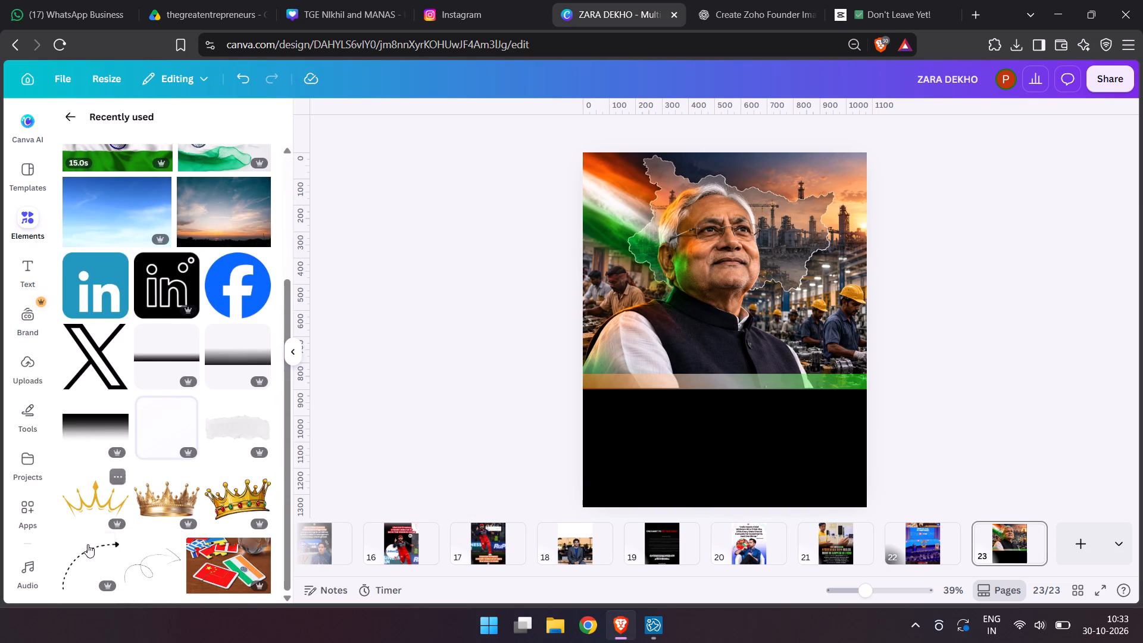
{"action": "scroll", "coordinate": [125, 469], "scroll_direction": "up", "scroll_amount": 7}
{"action": "scroll", "coordinate": [238, 239], "scroll_direction": "up", "scroll_amount": 4}
{"action": "left_click", "coordinate": [240, 193]}
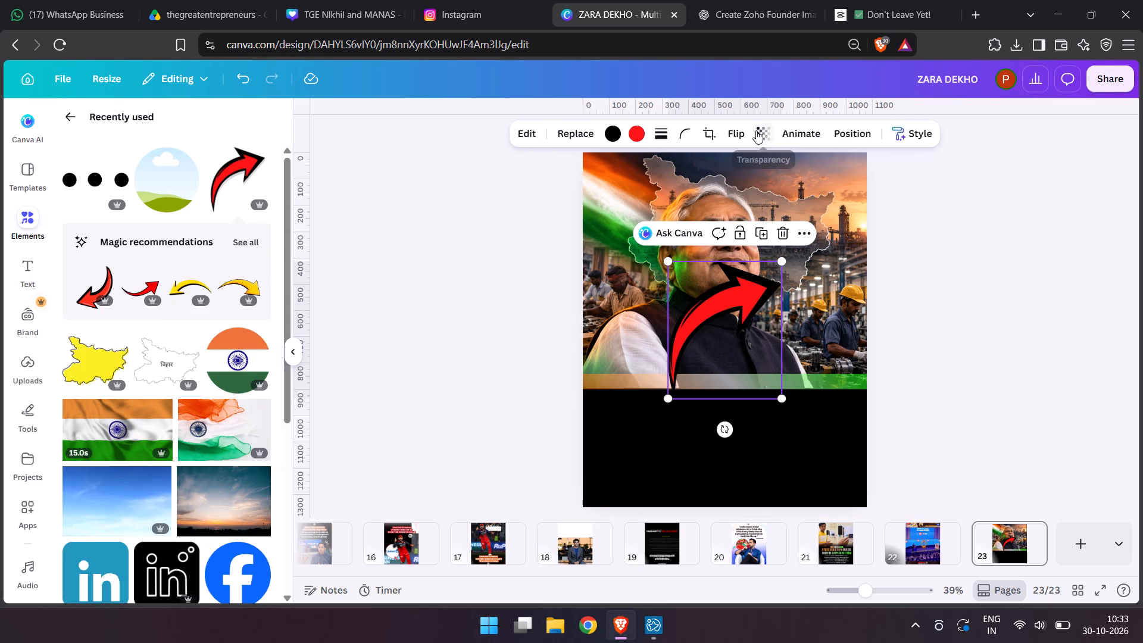
Flip the curved arrow horizontally.
{"action": "left_click", "coordinate": [718, 138]}
{"action": "left_click", "coordinate": [471, 251]}
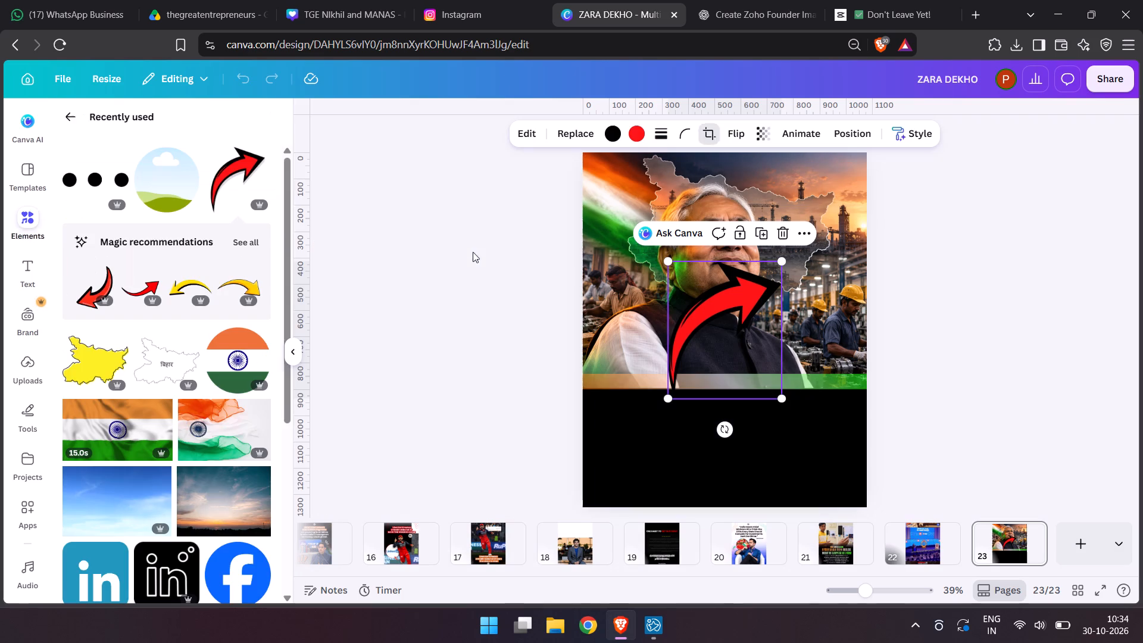
{"action": "left_click", "coordinate": [732, 135]}
{"action": "left_click", "coordinate": [724, 173]}
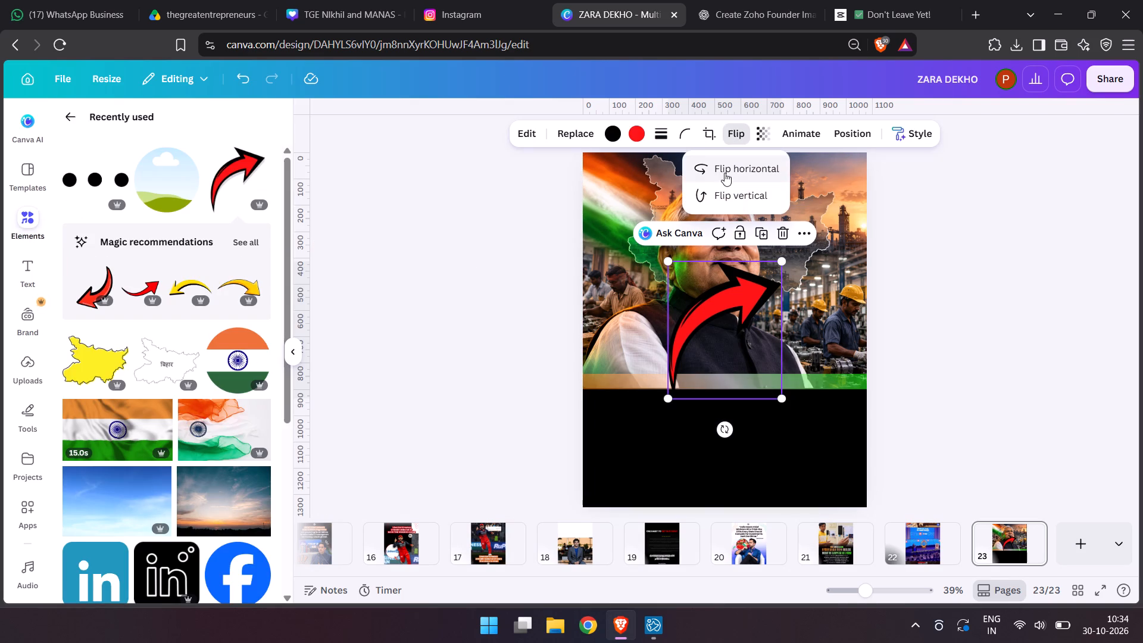
Recolour the arrow's black outline, trying green and settling on white.
{"action": "left_click", "coordinate": [647, 135]}
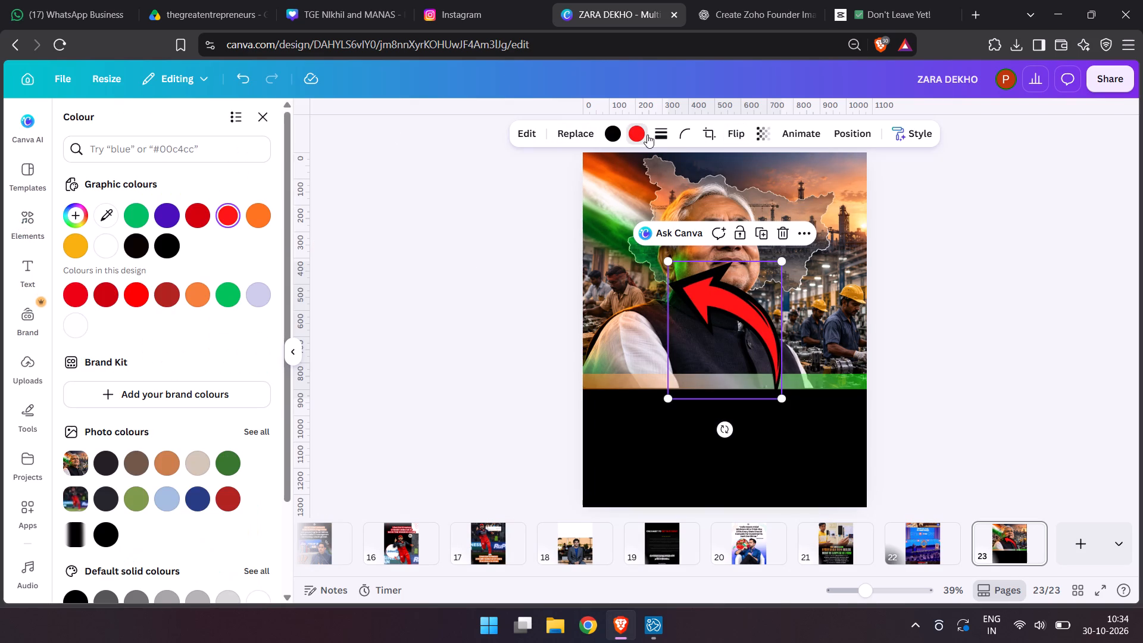
{"action": "scroll", "coordinate": [189, 320], "scroll_direction": "down", "scroll_amount": 4}
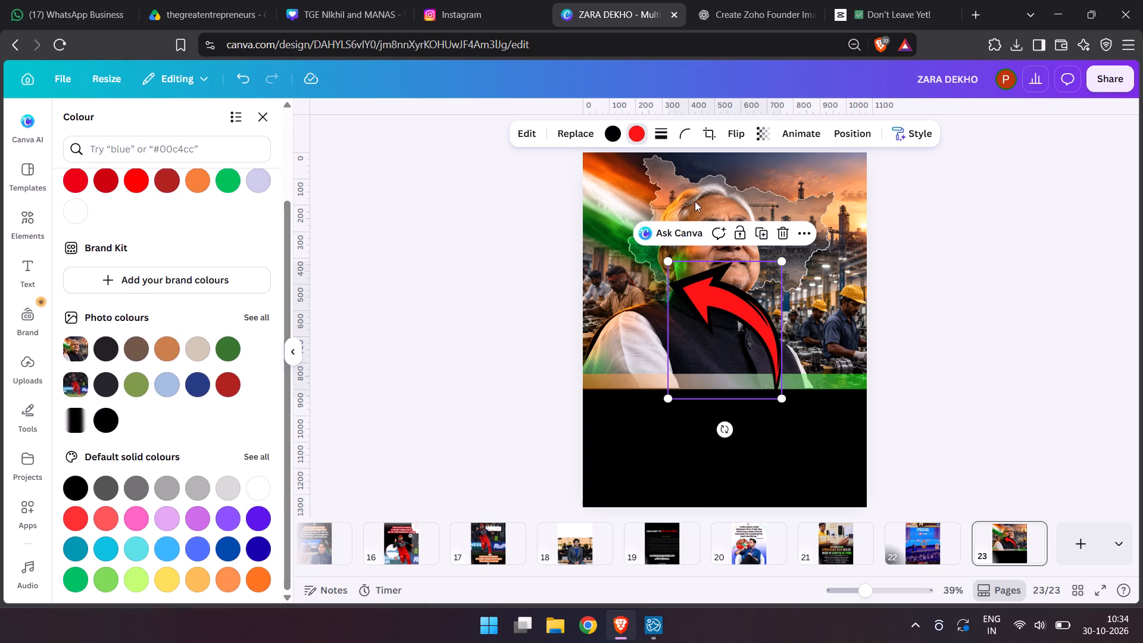
{"action": "left_click", "coordinate": [617, 140]}
{"action": "scroll", "coordinate": [227, 274], "scroll_direction": "up", "scroll_amount": 3}
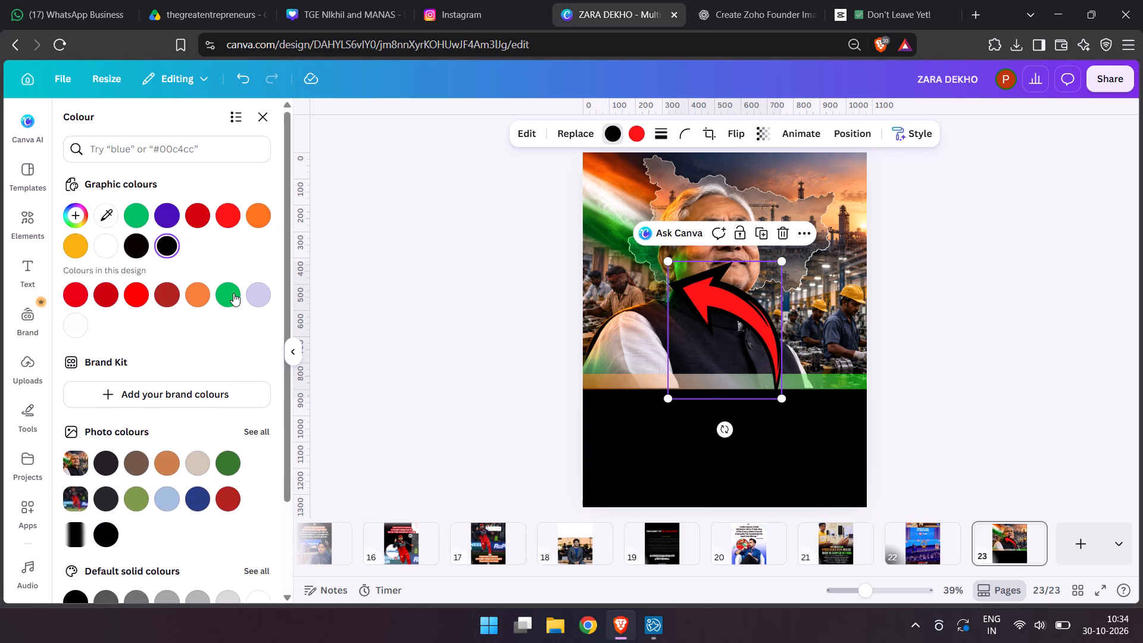
{"action": "left_click", "coordinate": [233, 292]}
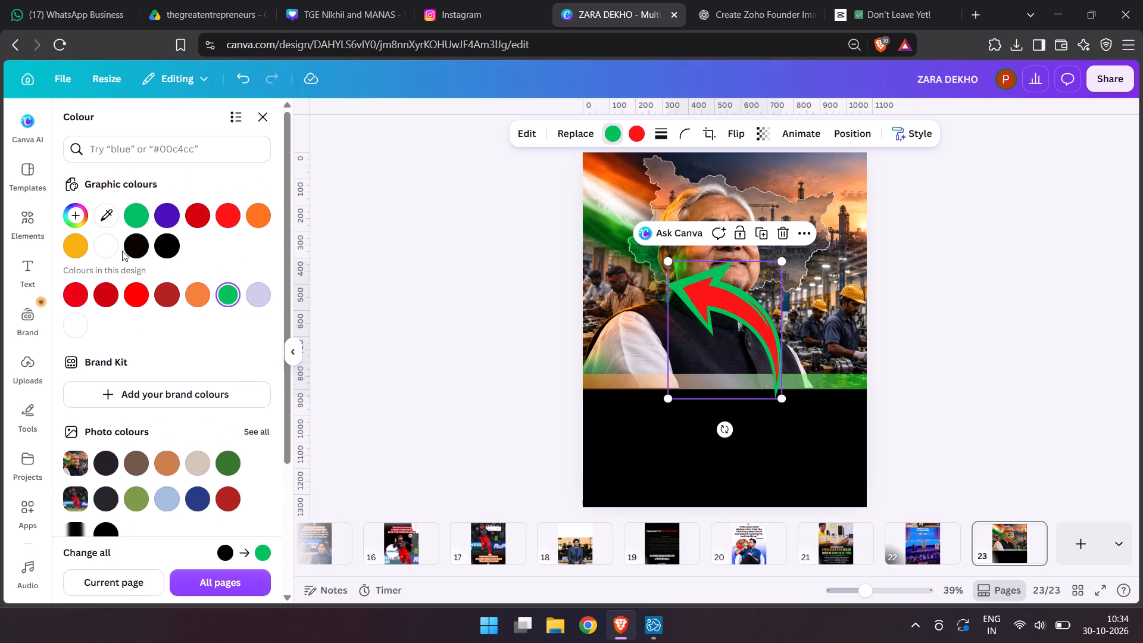
{"action": "left_click", "coordinate": [97, 241]}
Rotate the curved arrow clockwise so that its head points upward.
{"action": "left_click_drag", "start_coordinate": [728, 429], "coordinate": [667, 380]}
Change the arrow's red fill to orange.
{"action": "left_click", "coordinate": [637, 127]}
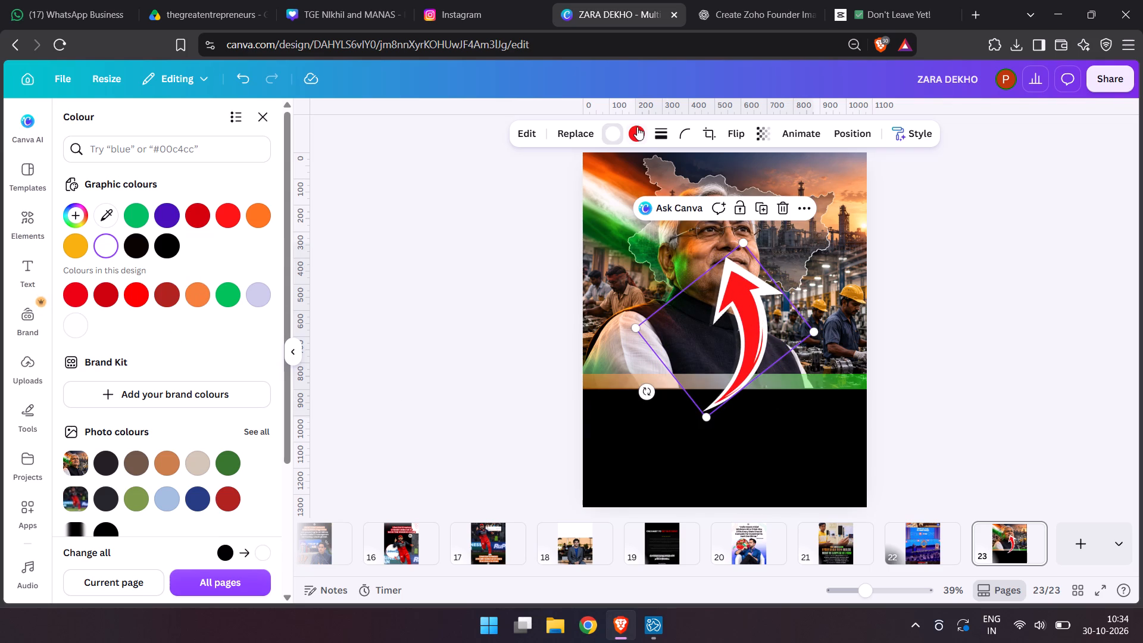
{"action": "left_click", "coordinate": [252, 210]}
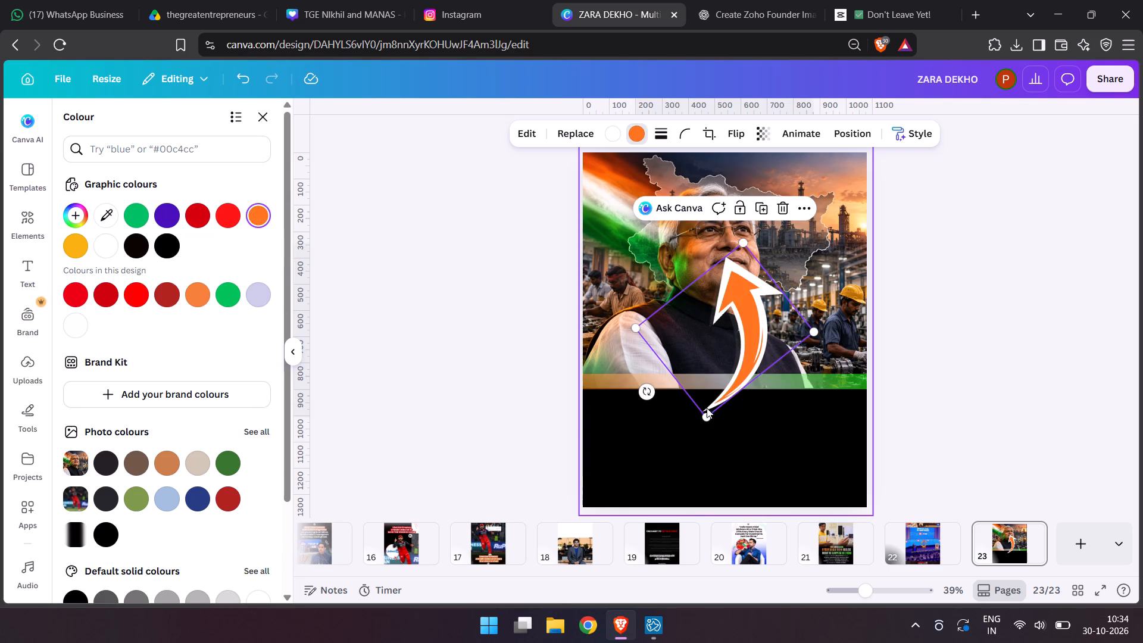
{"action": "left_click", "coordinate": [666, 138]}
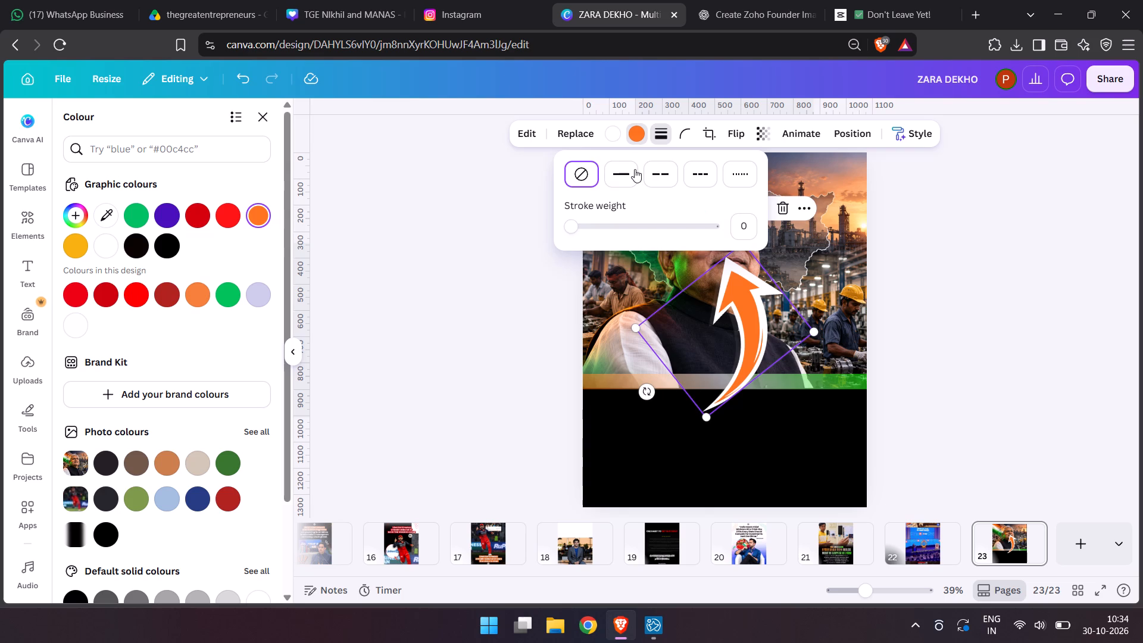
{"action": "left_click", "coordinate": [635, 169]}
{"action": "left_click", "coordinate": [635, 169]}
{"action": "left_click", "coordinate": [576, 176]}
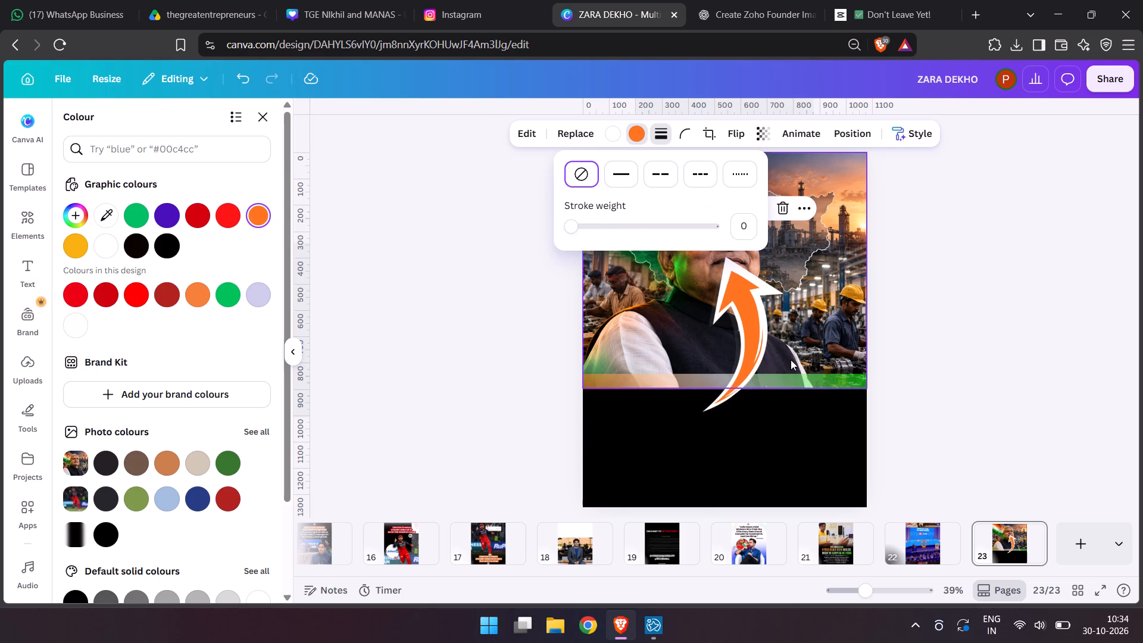
Shrink the curved arrow and move it beside the man's shoulder, with its head near the map outline.
{"action": "left_click", "coordinate": [788, 358]}
{"action": "left_click", "coordinate": [749, 321]}
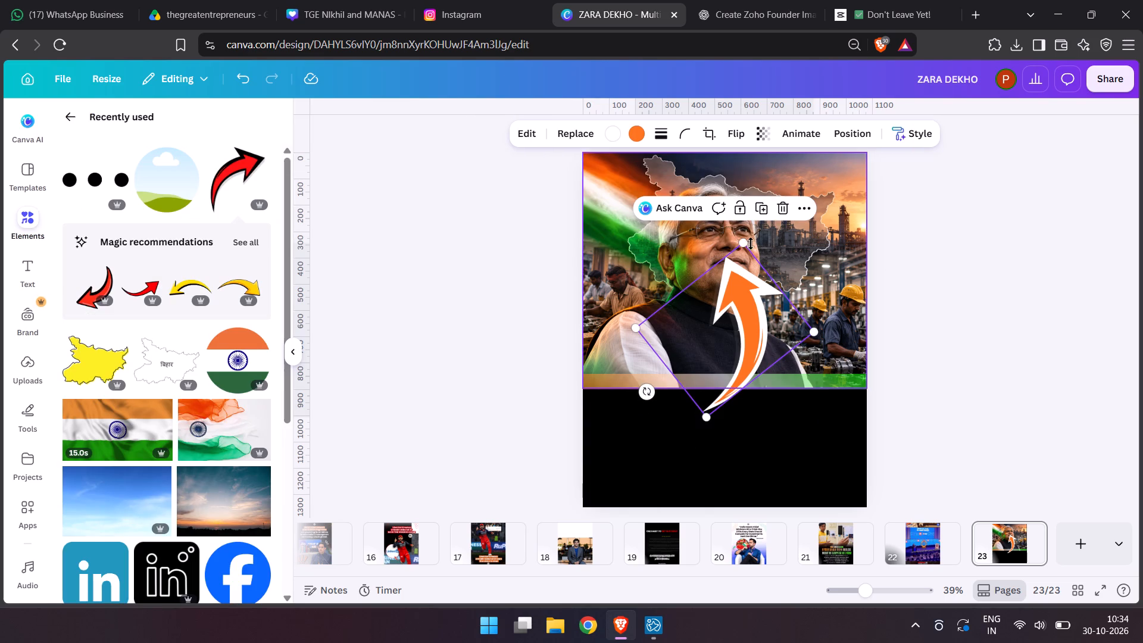
{"action": "left_click_drag", "start_coordinate": [743, 241], "coordinate": [760, 363]}
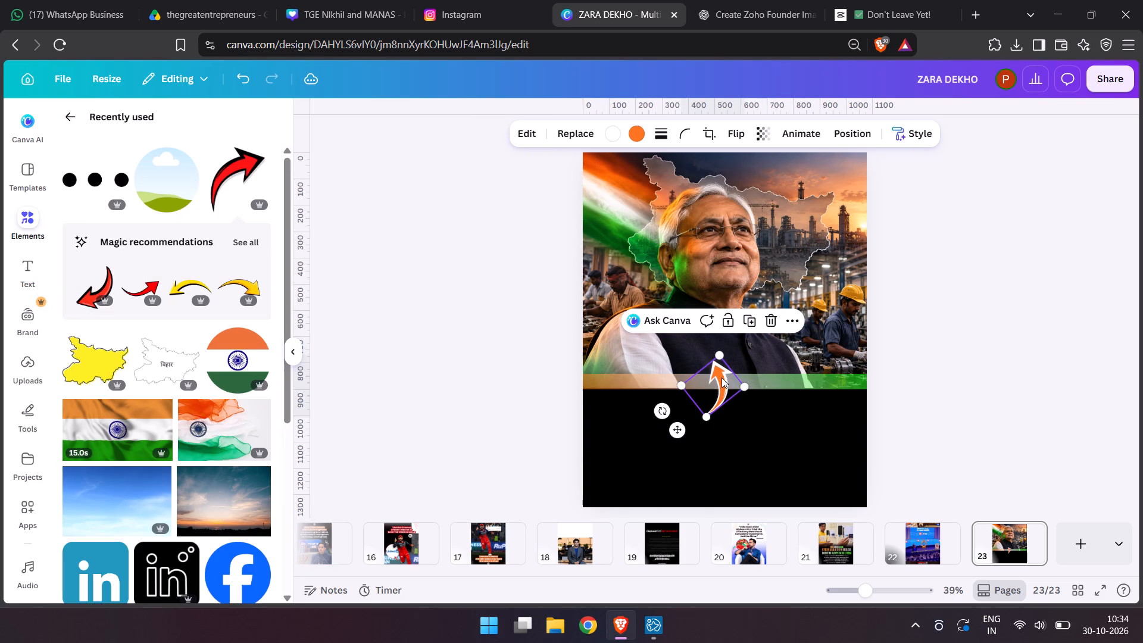
{"action": "left_click_drag", "start_coordinate": [721, 378], "coordinate": [806, 294]}
Open the arrow's fill colour options.
{"action": "left_click", "coordinate": [642, 136]}
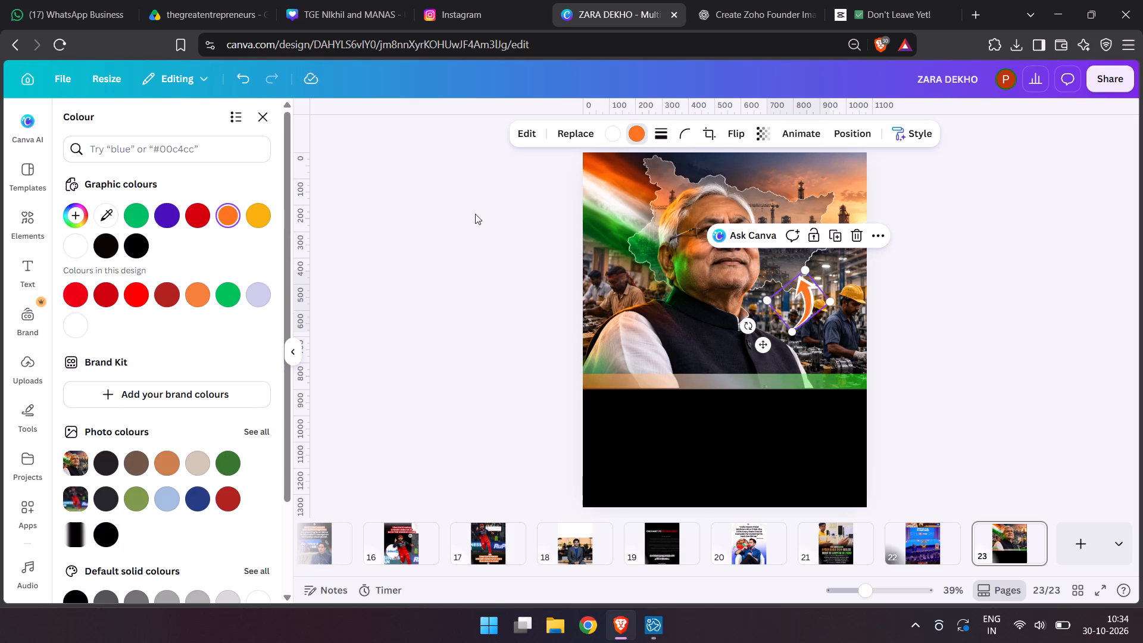
Change the curved arrow's fill to bright red and close the colour options.
{"action": "left_click", "coordinate": [138, 291]}
{"action": "double_click", "coordinate": [285, 357]}
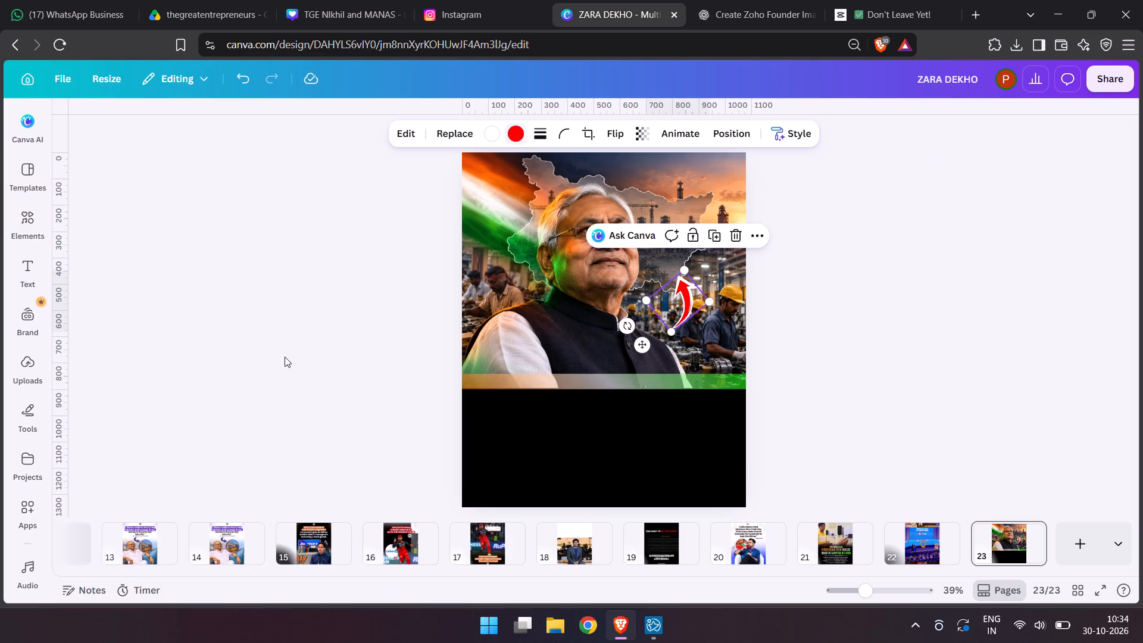
Fine-tune the curved arrow's position so that its head sits just under the map outline beside the man's shoulder.
{"action": "left_click_drag", "start_coordinate": [688, 307], "coordinate": [689, 314]}
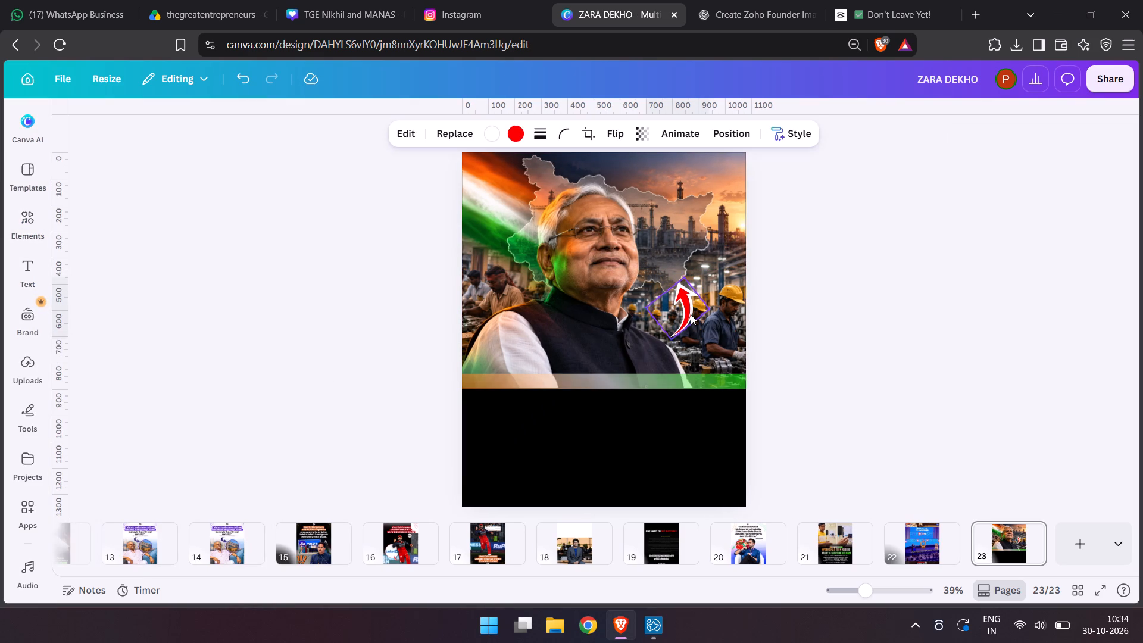
{"action": "double_click", "coordinate": [941, 308]}
{"action": "left_click", "coordinate": [689, 321]}
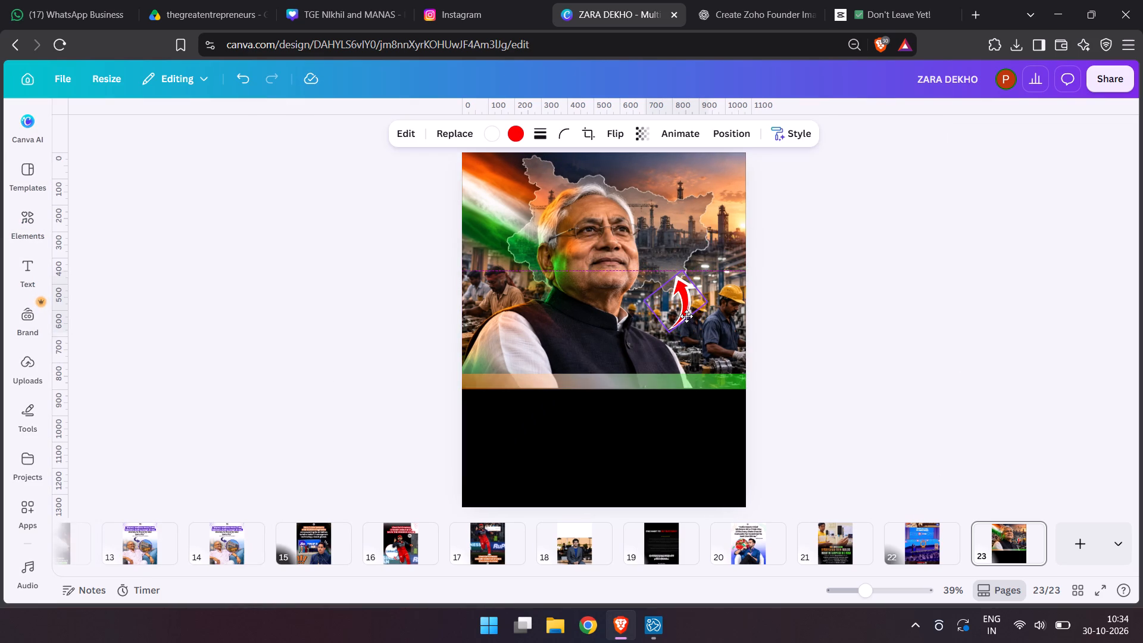
{"action": "double_click", "coordinate": [854, 350]}
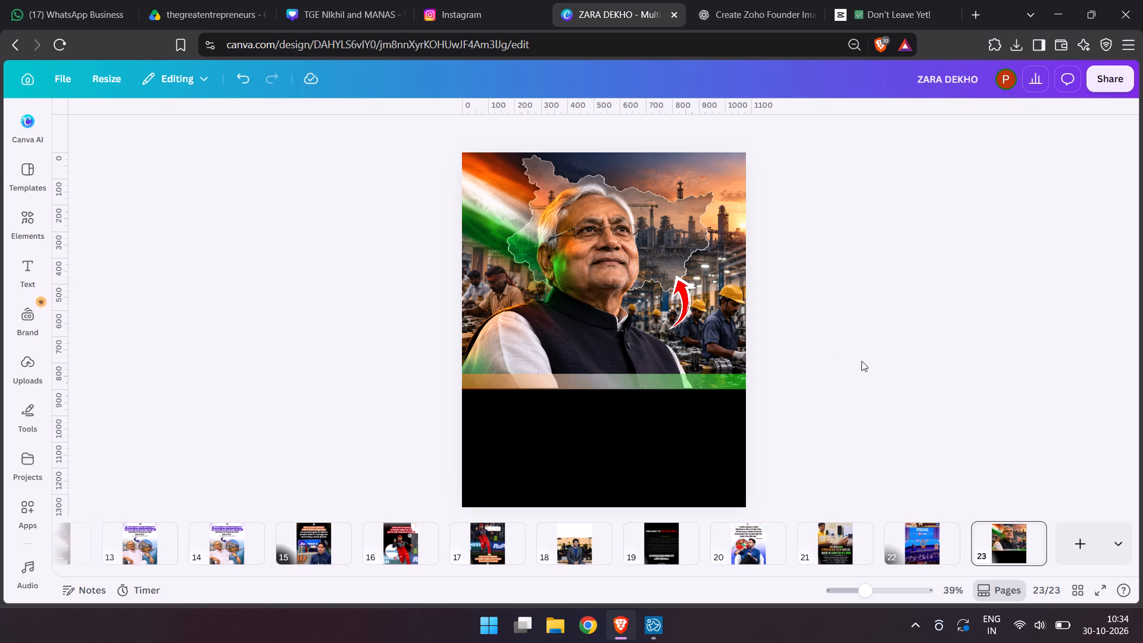
After checking the reference Instagram post, paste the white Bihar manufacturing-city headline onto page 23 and place it in the black area below the photo.
{"action": "left_click", "coordinate": [520, 0]}
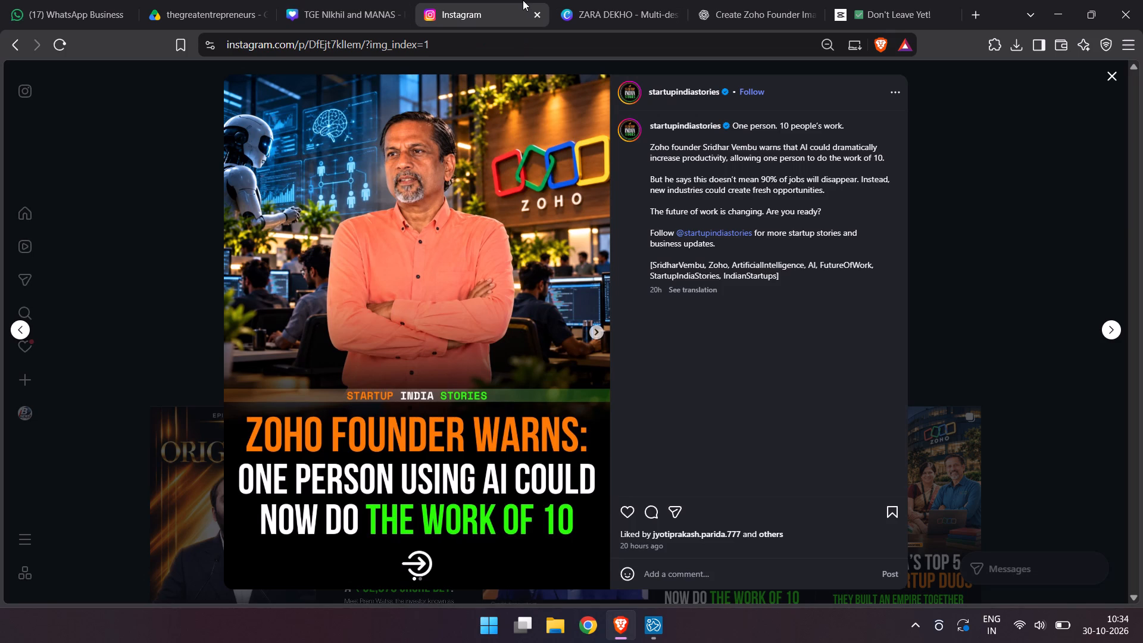
{"action": "left_click", "coordinate": [615, 0]}
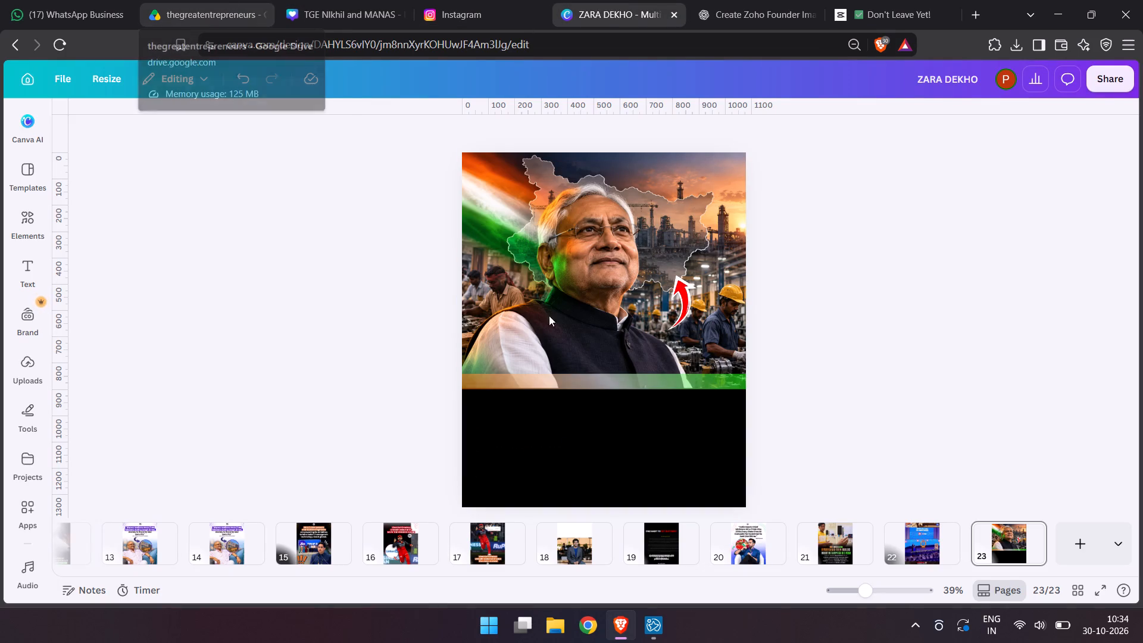
{"action": "key", "text": "ctrl+v"}
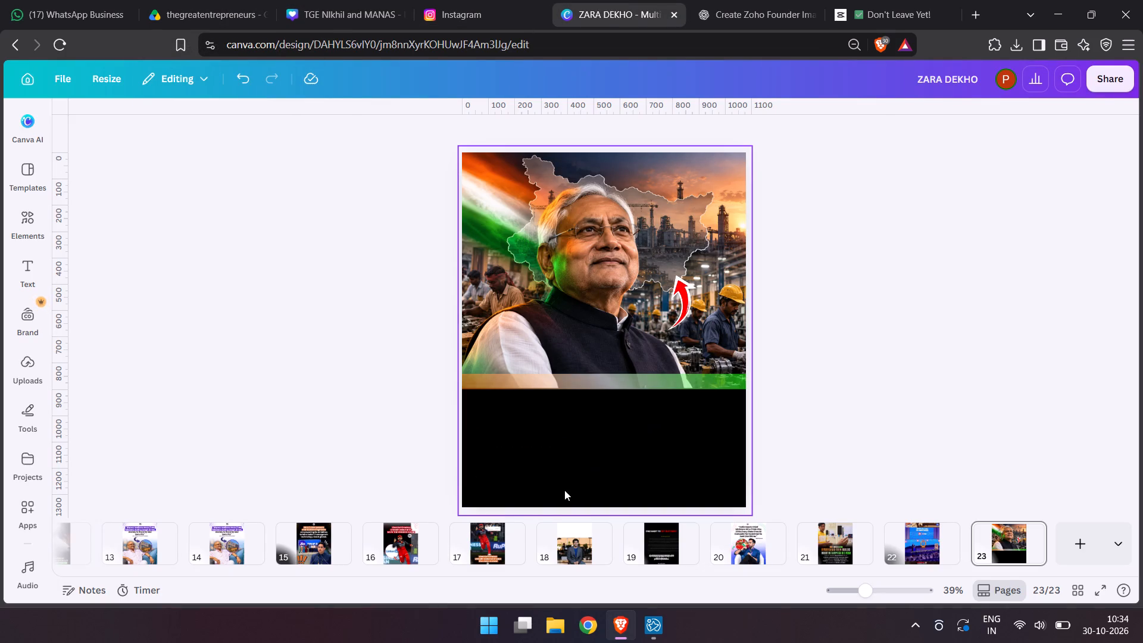
{"action": "left_click", "coordinate": [352, 307]}
{"action": "left_click_drag", "start_coordinate": [593, 193], "coordinate": [593, 222]}
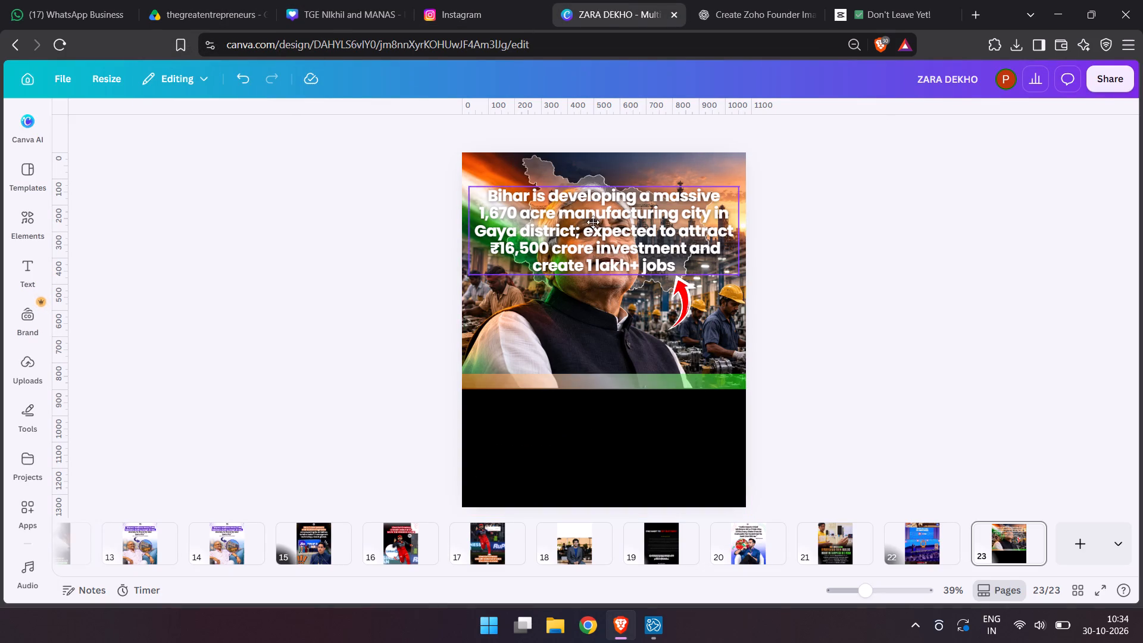
{"action": "left_click_drag", "start_coordinate": [593, 222], "coordinate": [596, 408]}
{"action": "left_click", "coordinate": [356, 435]}
Increase the headline's font size to 50 and widen its text box to about 1,134 so the text wraps into five lines.
{"action": "left_click", "coordinate": [634, 442]}
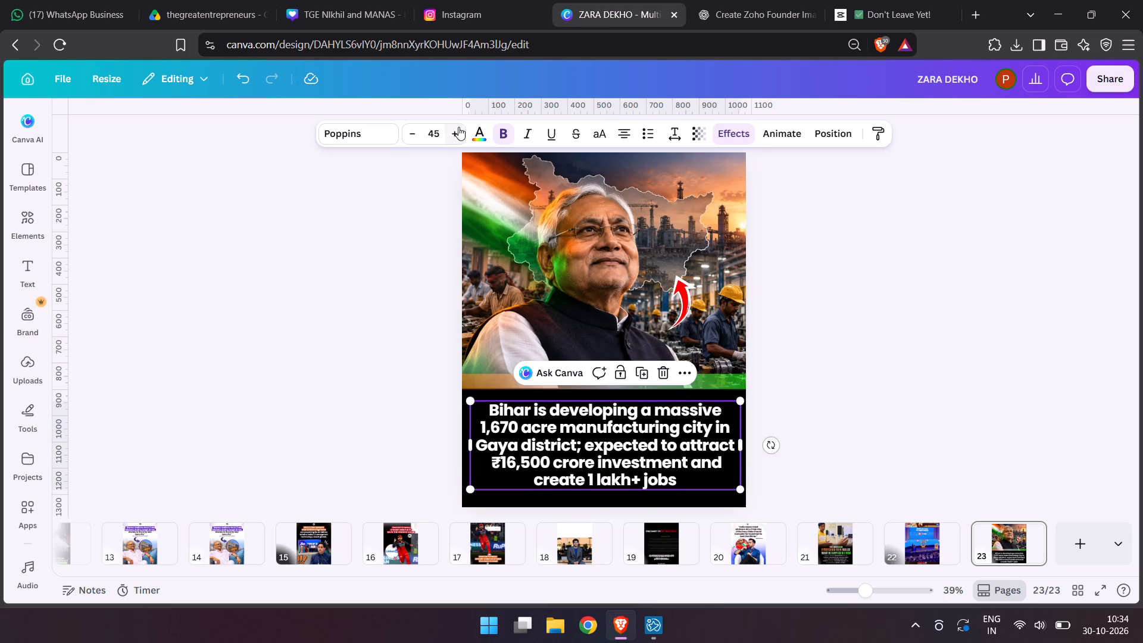
{"action": "double_click", "coordinate": [458, 127]}
{"action": "triple_click", "coordinate": [458, 127]}
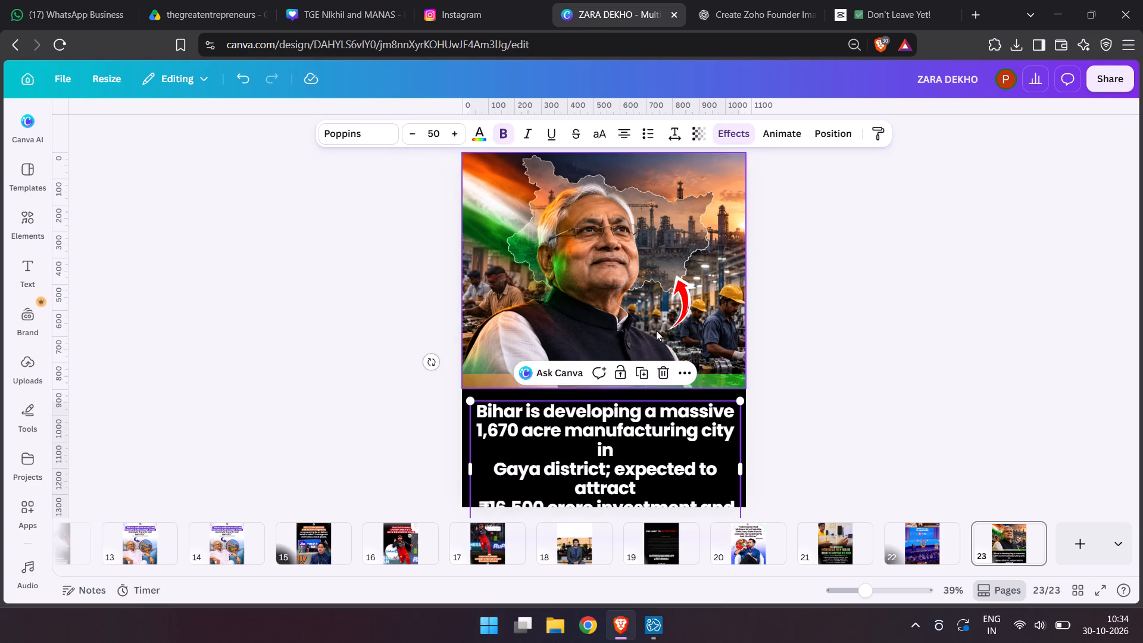
{"action": "left_click_drag", "start_coordinate": [744, 466], "coordinate": [772, 467]}
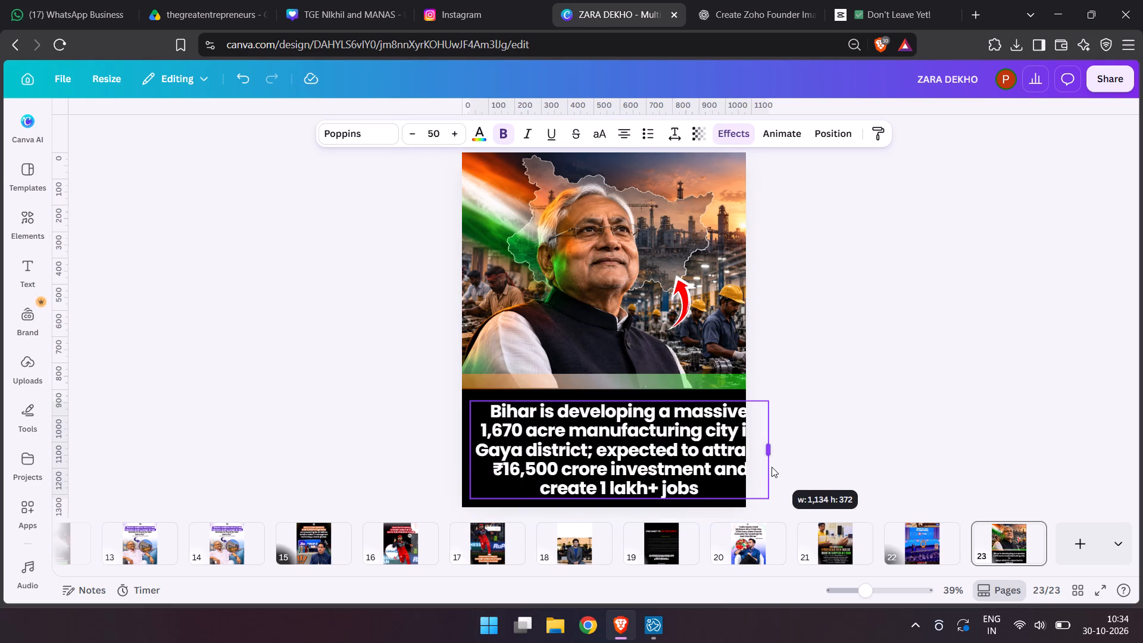
Narrow the headline text box slightly, and undo the recent headline width and font-size changes.
{"action": "left_click_drag", "start_coordinate": [772, 467], "coordinate": [761, 465]}
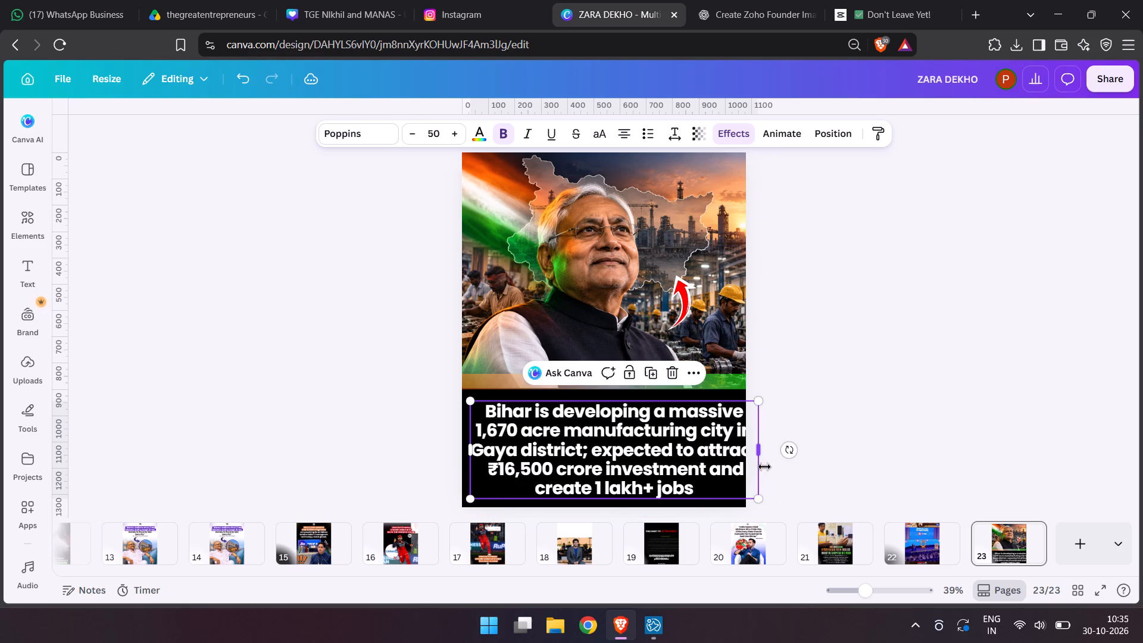
{"action": "key", "text": "ctrl+z"}
{"action": "key", "text": "ctrl+z"}
{"action": "key", "text": "ctrl+z"}
{"action": "key", "text": "ctrl+z"}
{"action": "key", "text": "ctrl+z"}
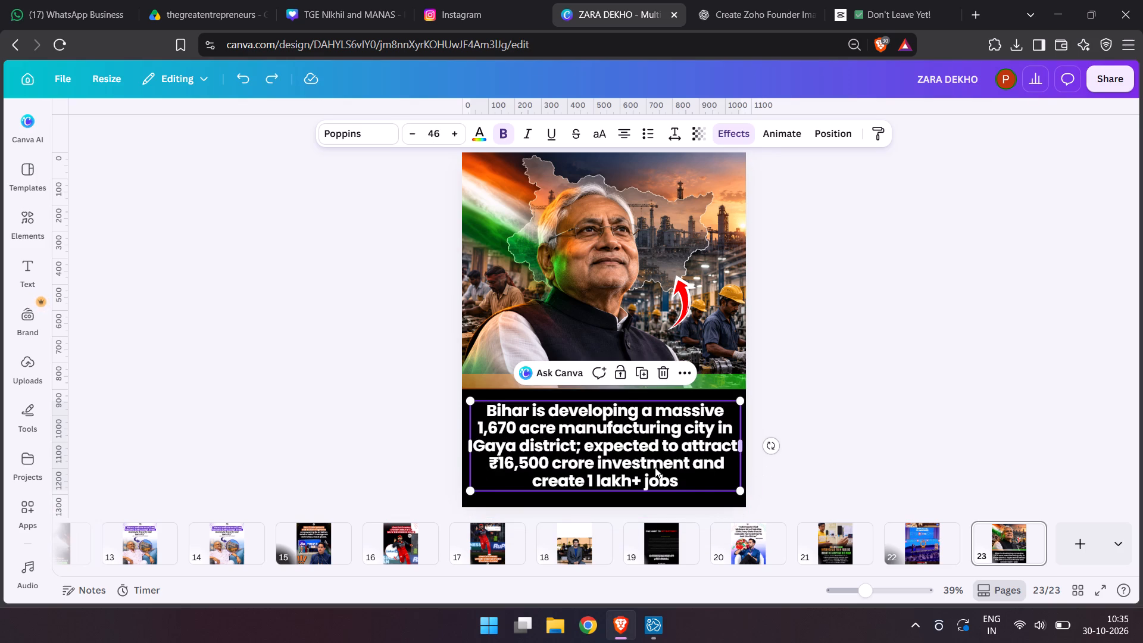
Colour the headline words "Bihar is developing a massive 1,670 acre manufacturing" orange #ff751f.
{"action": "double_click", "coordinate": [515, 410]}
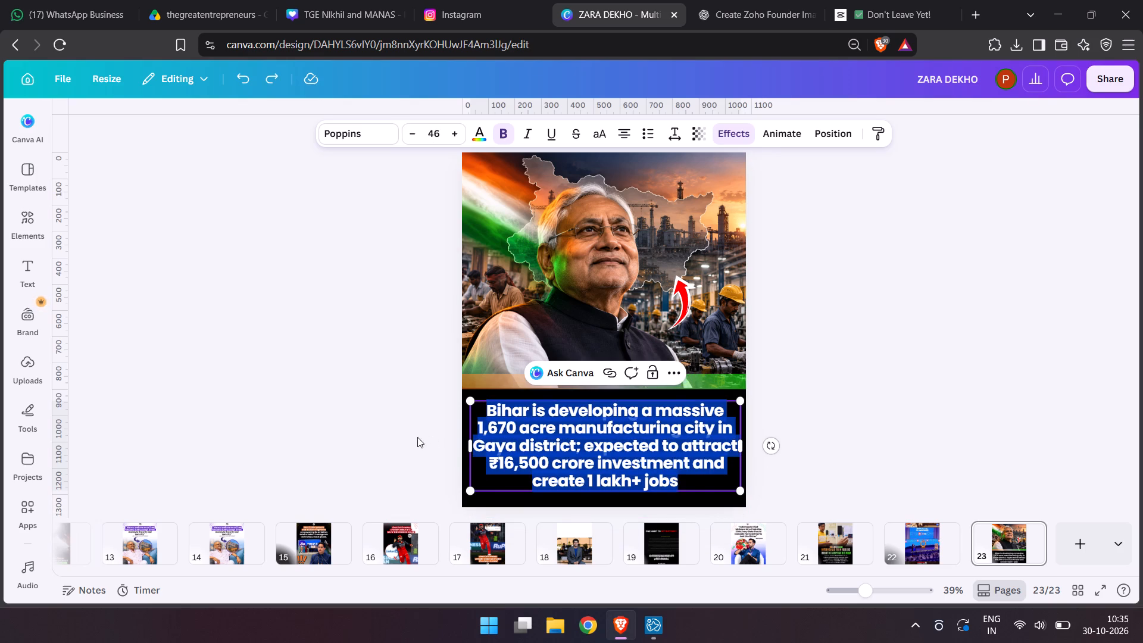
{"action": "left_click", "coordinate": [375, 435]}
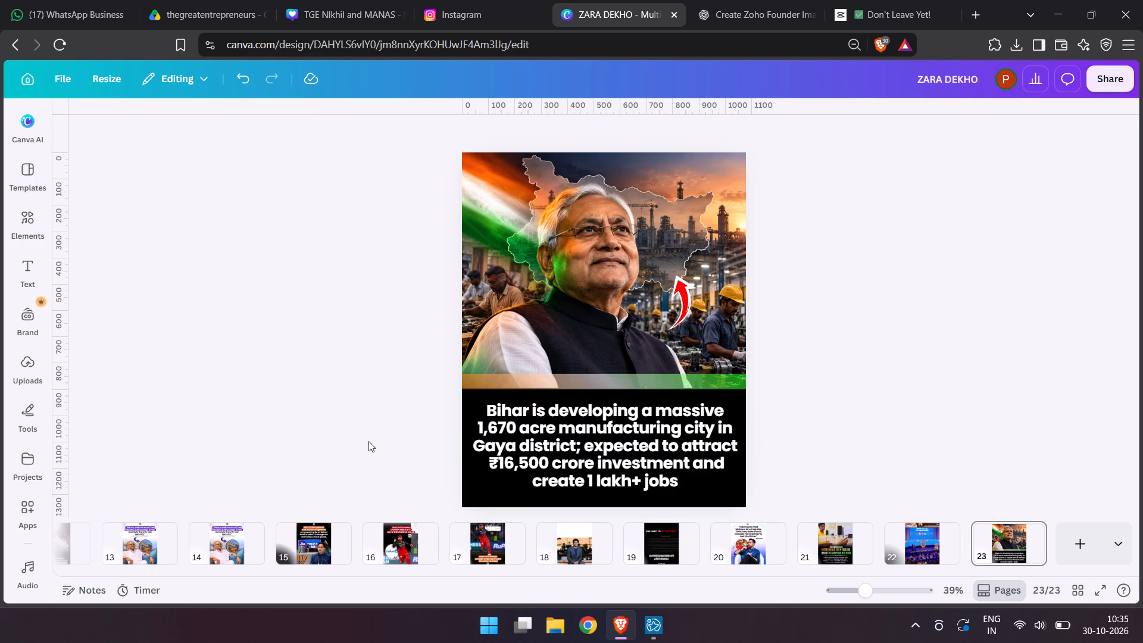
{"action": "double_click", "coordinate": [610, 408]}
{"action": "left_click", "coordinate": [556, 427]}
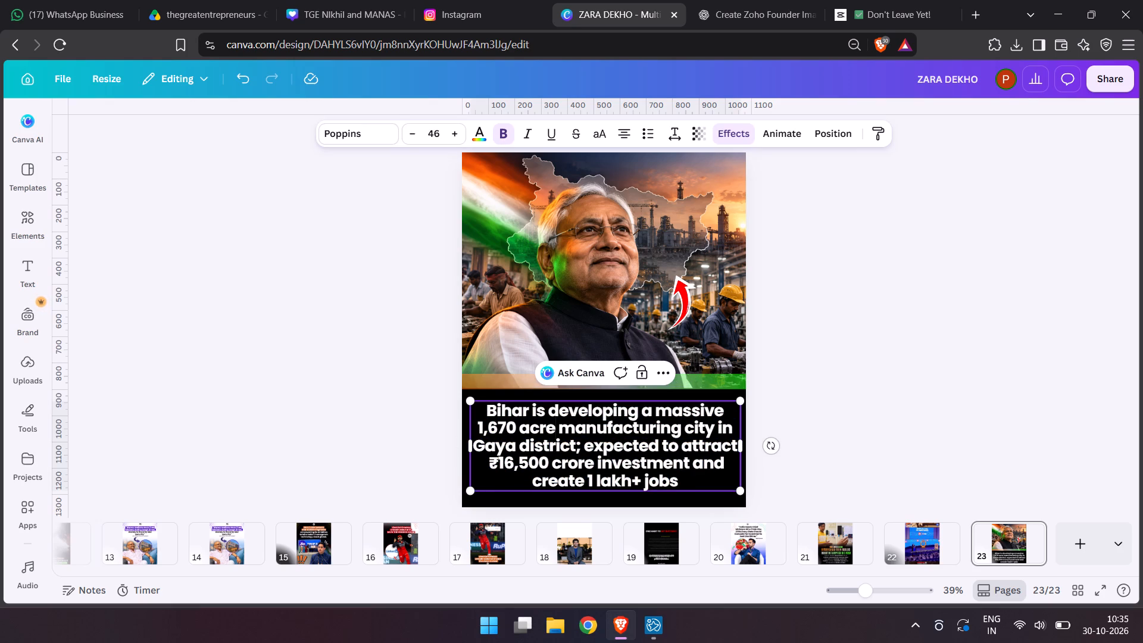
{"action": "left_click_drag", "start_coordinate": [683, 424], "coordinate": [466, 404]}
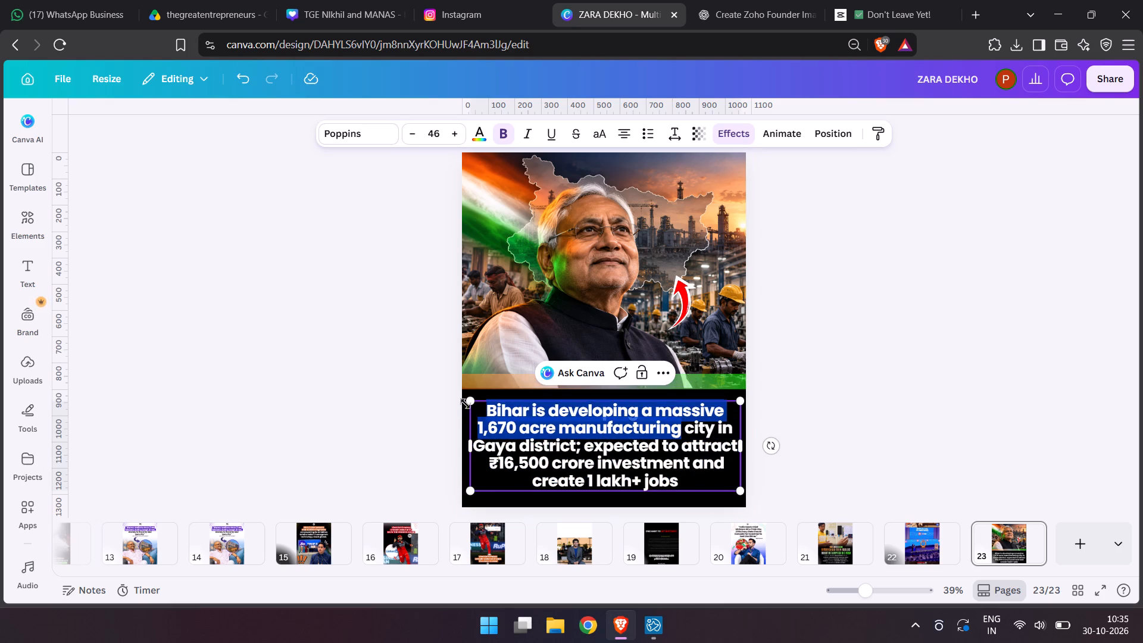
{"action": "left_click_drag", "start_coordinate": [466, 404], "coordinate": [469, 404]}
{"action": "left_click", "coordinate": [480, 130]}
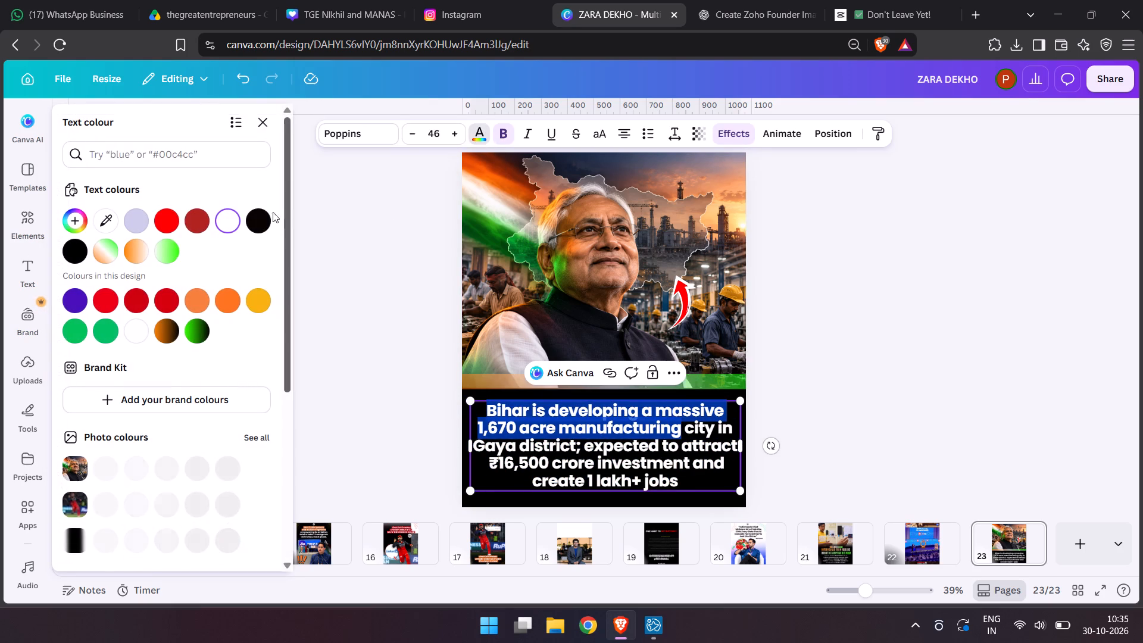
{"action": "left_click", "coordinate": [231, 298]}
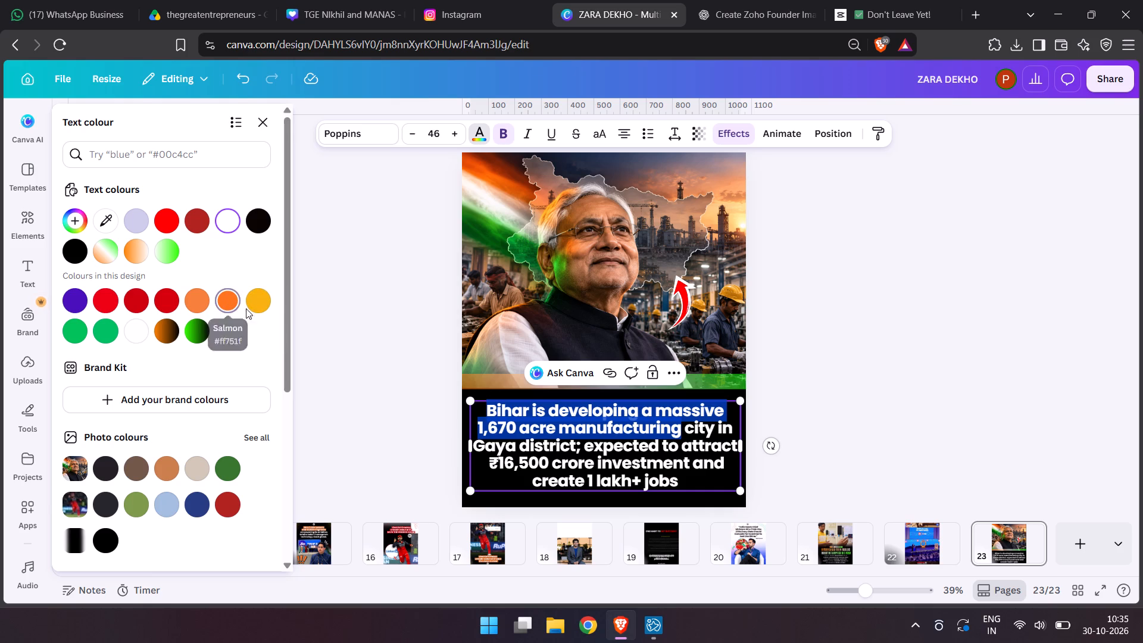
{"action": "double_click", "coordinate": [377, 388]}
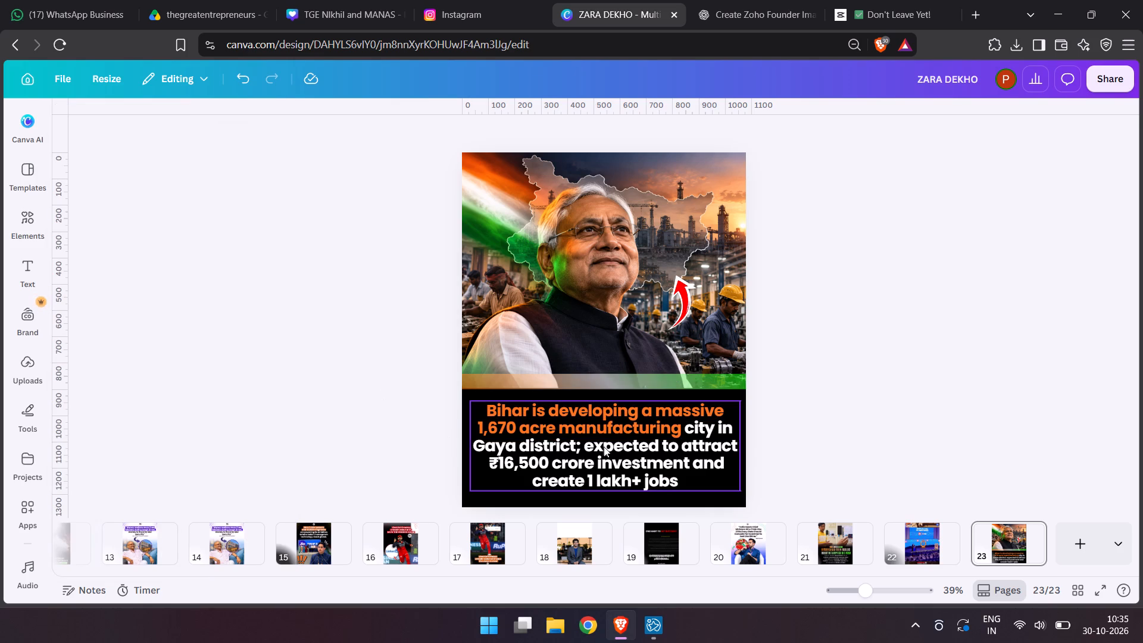
Colour the headline words "₹16,500 crore investment and create 1 lakh+ jobs" green.
{"action": "double_click", "coordinate": [495, 463]}
{"action": "left_click", "coordinate": [495, 463]}
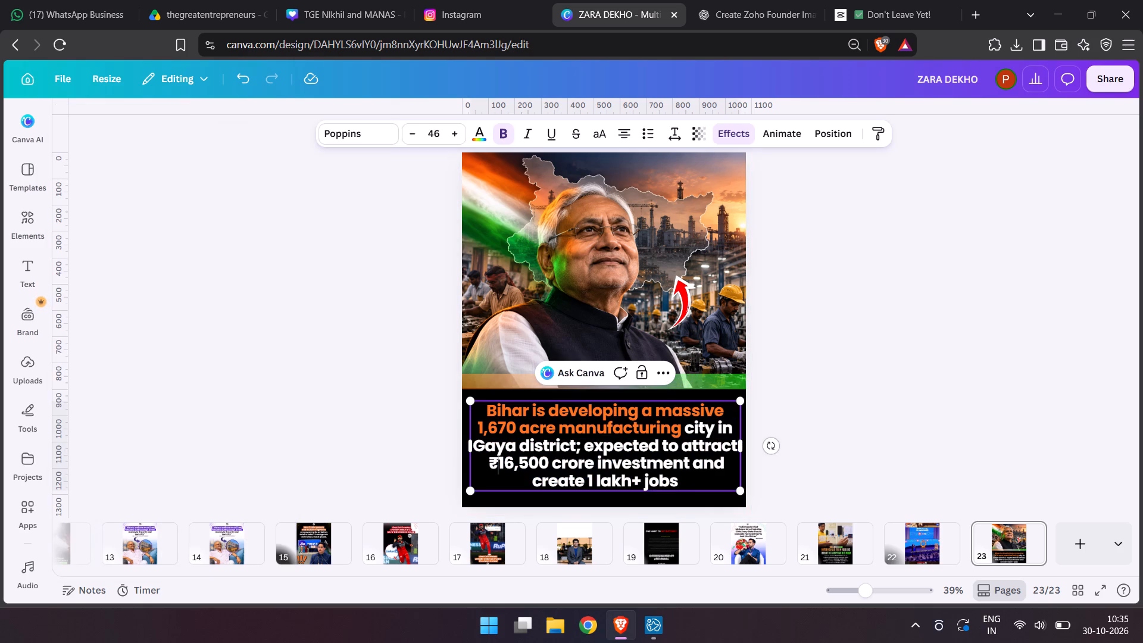
{"action": "left_click_drag", "start_coordinate": [487, 464], "coordinate": [677, 498]}
{"action": "left_click", "coordinate": [483, 129]}
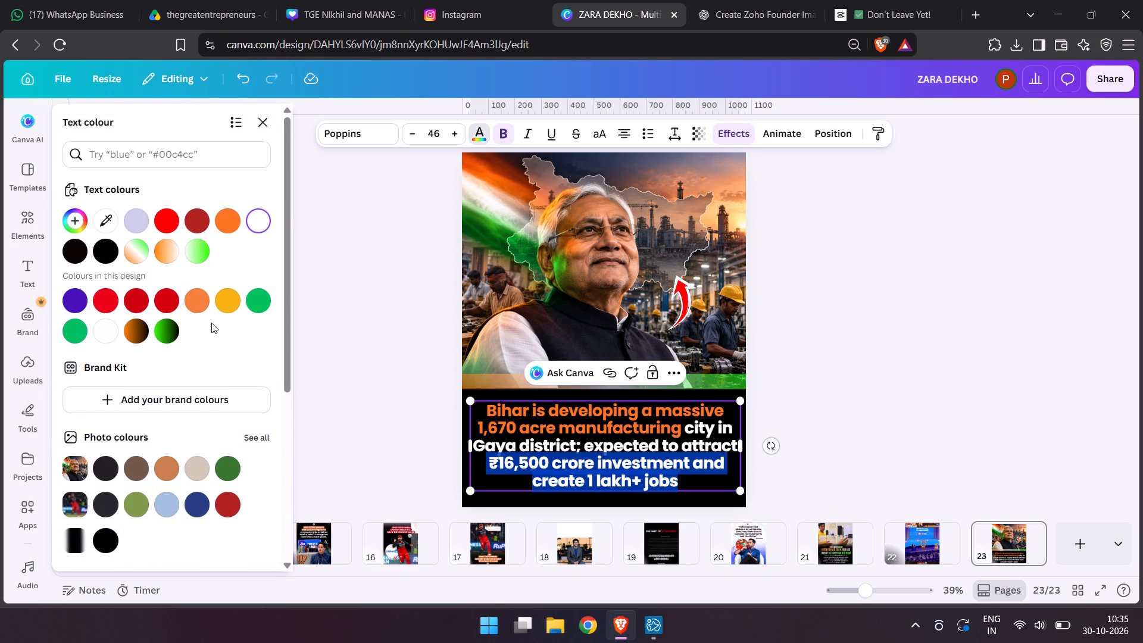
{"action": "left_click", "coordinate": [252, 298]}
{"action": "double_click", "coordinate": [950, 386]}
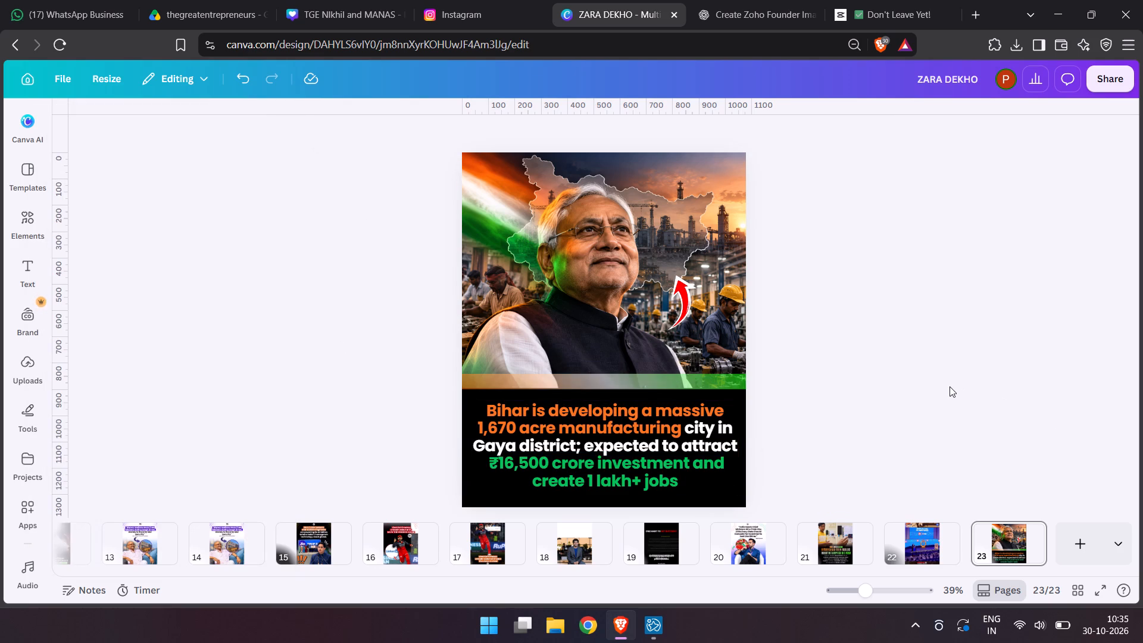
Reapply the mid green from the default solid colours to the headline words "₹16,500 crore investment and create 1 lakh+ jobs".
{"action": "double_click", "coordinate": [566, 457]}
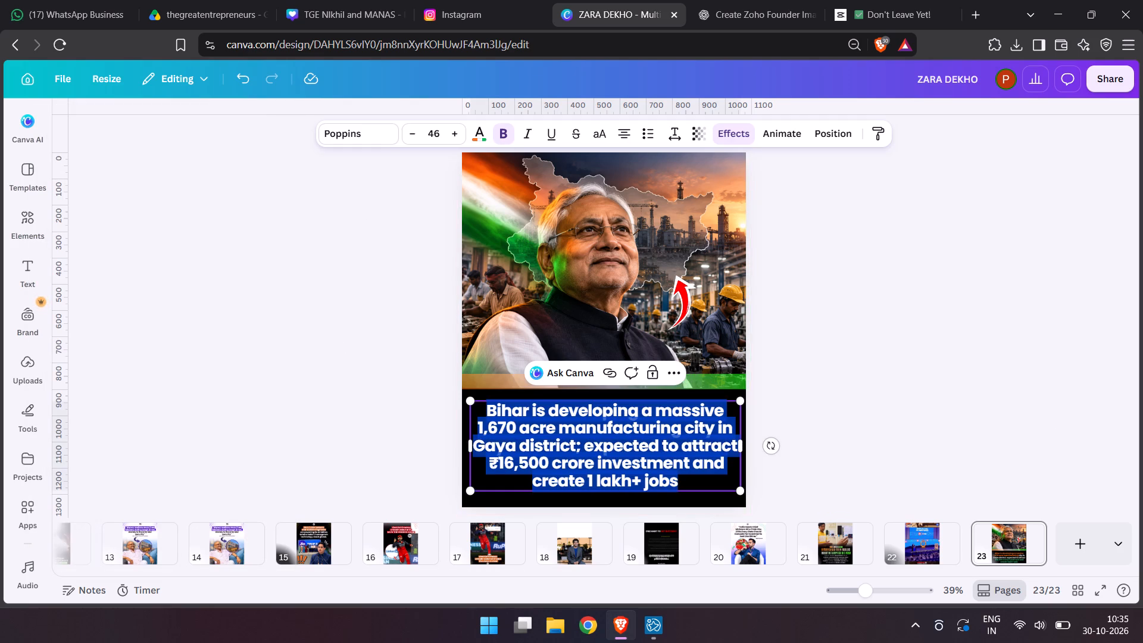
{"action": "left_click", "coordinate": [538, 465]}
{"action": "left_click", "coordinate": [500, 461]}
{"action": "left_click_drag", "start_coordinate": [491, 462], "coordinate": [695, 477]}
{"action": "left_click", "coordinate": [475, 127]}
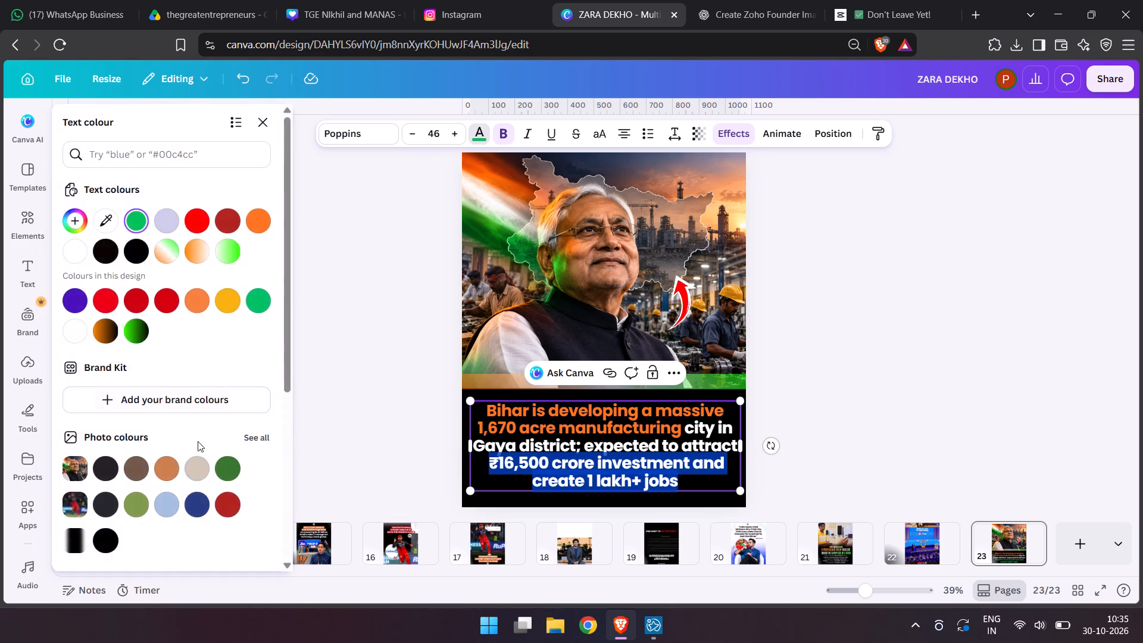
{"action": "scroll", "coordinate": [198, 441], "scroll_direction": "down", "scroll_amount": 4}
{"action": "left_click", "coordinate": [255, 299]}
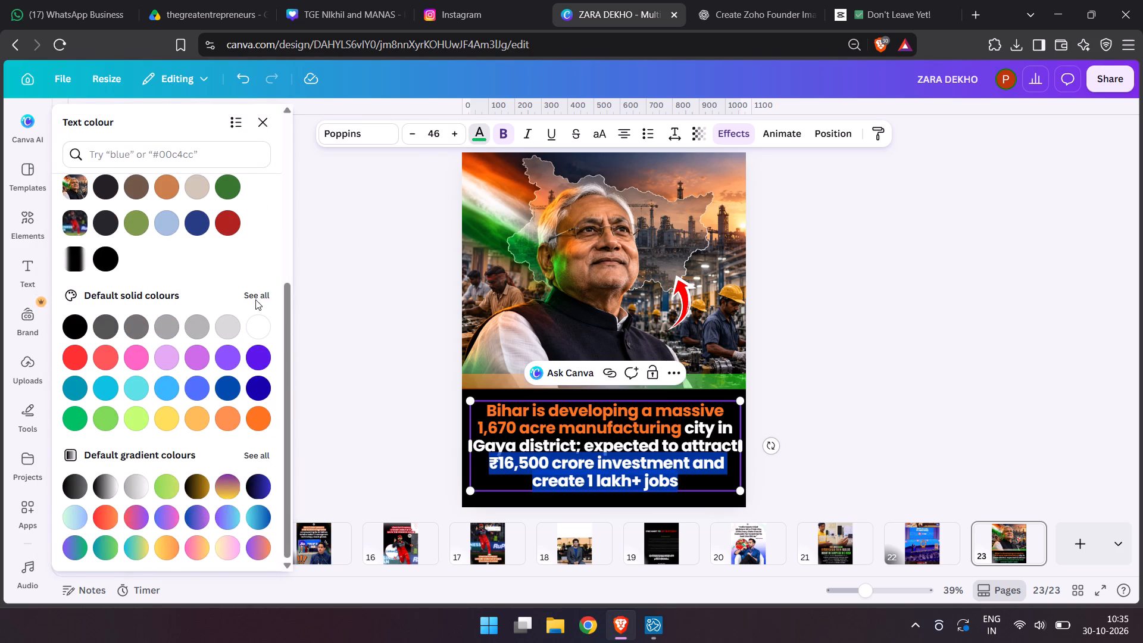
{"action": "scroll", "coordinate": [260, 355], "scroll_direction": "down", "scroll_amount": 3}
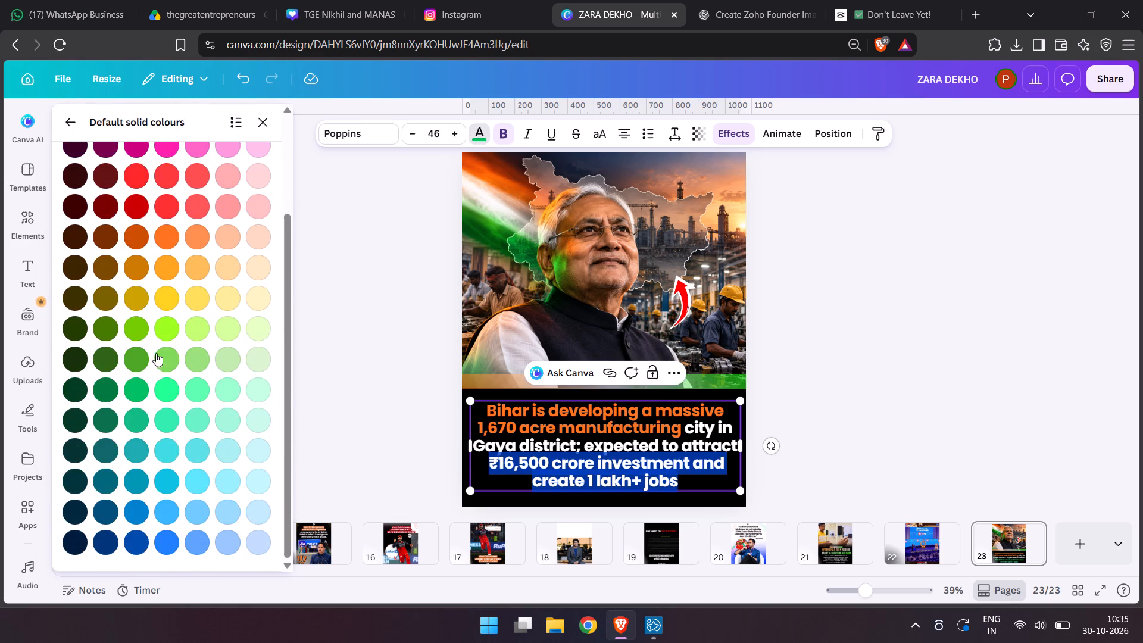
{"action": "left_click", "coordinate": [132, 392]}
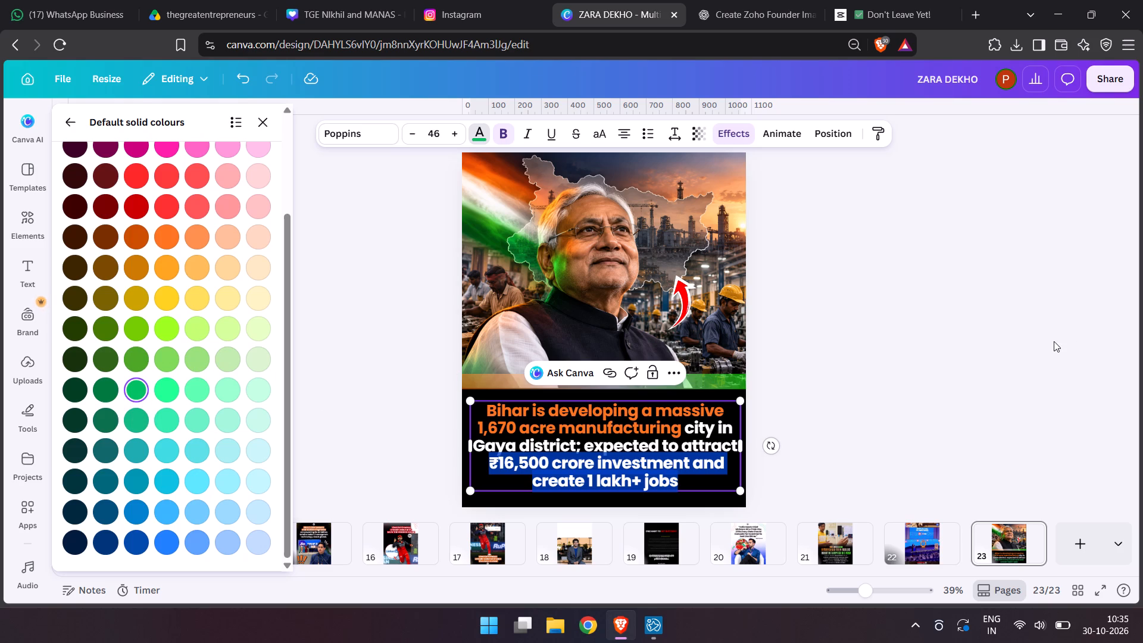
{"action": "double_click", "coordinate": [991, 360]}
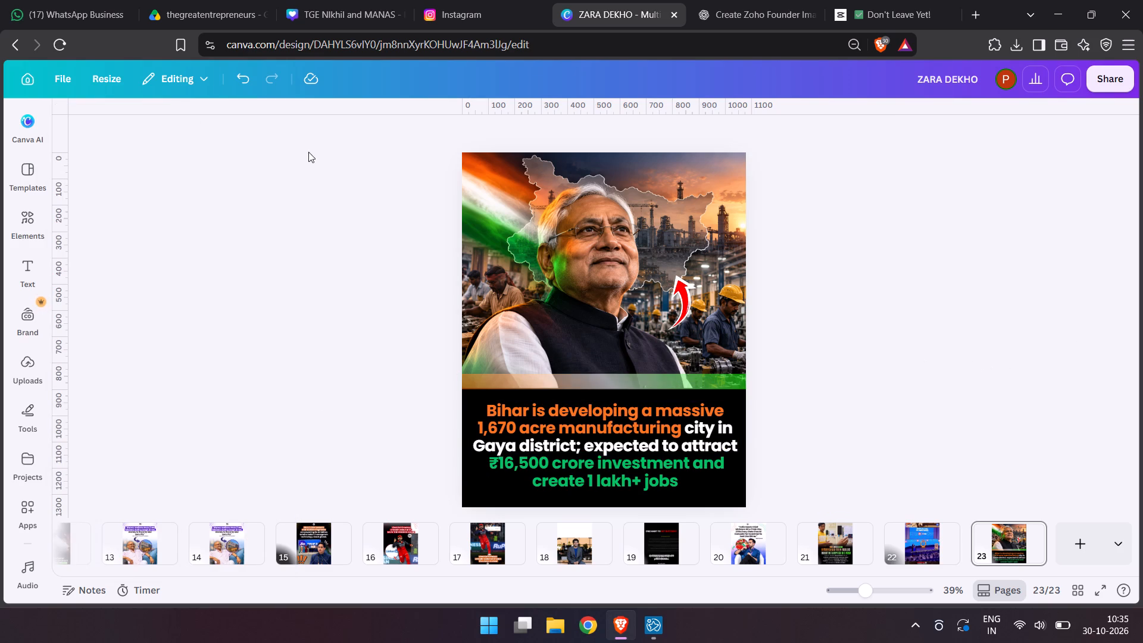
Review the startupindiastories reference post on Instagram and the thegreatentrepreneurs PDF in Google Drive, and return to the ZARA DEKHO design.
{"action": "left_click", "coordinate": [288, 0]}
{"action": "left_click", "coordinate": [210, 0]}
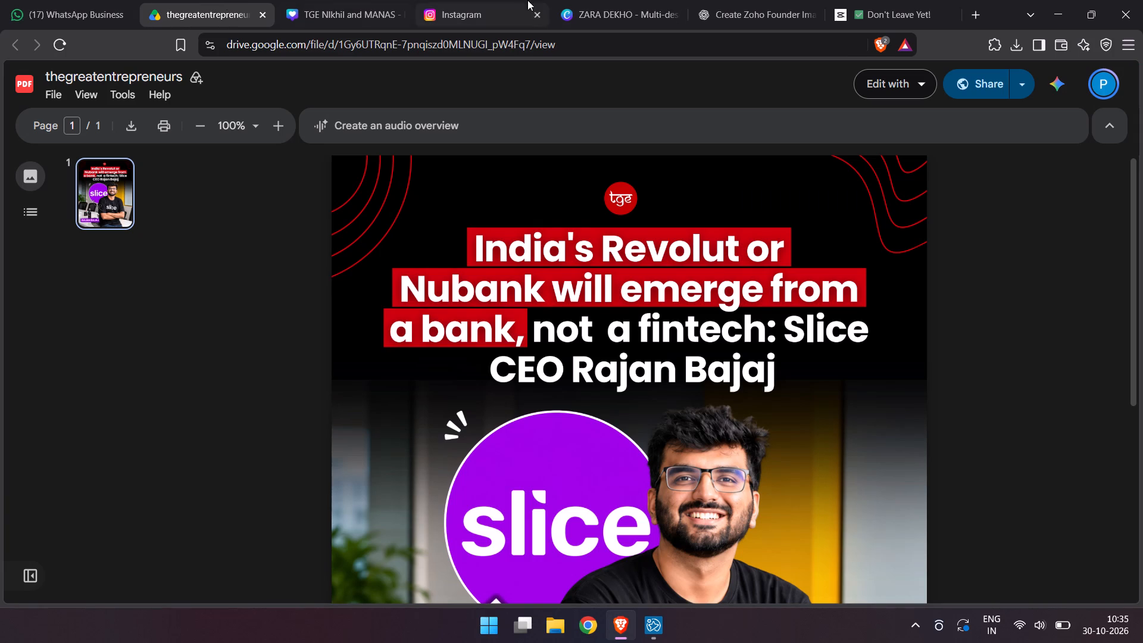
{"action": "left_click", "coordinate": [452, 15]}
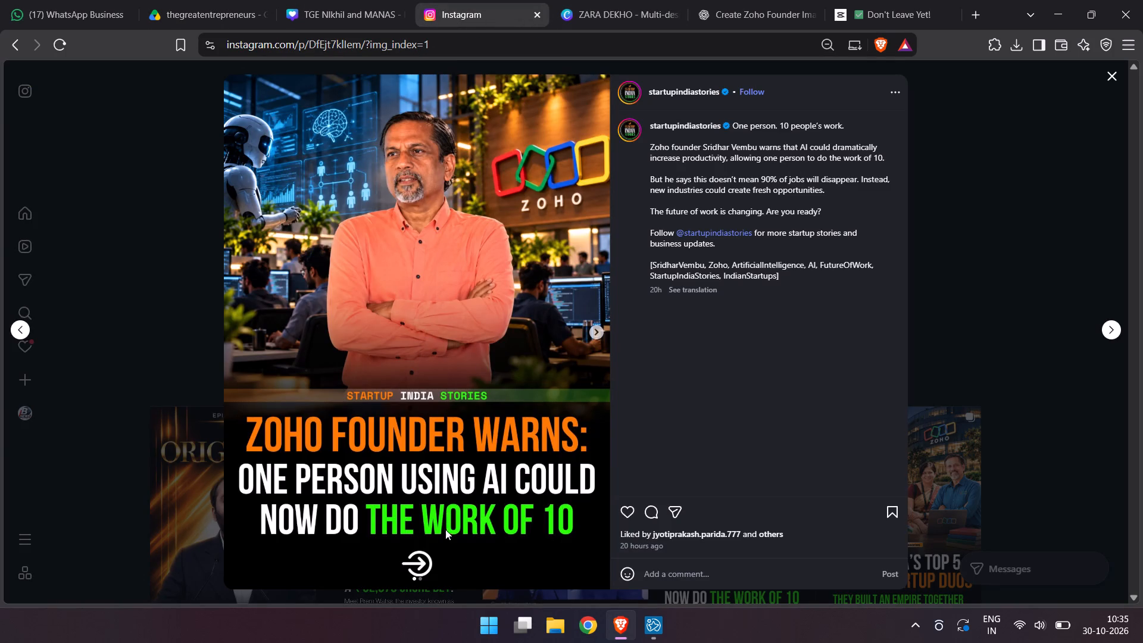
{"action": "left_click", "coordinate": [351, 0]}
{"action": "left_click", "coordinate": [221, 0]}
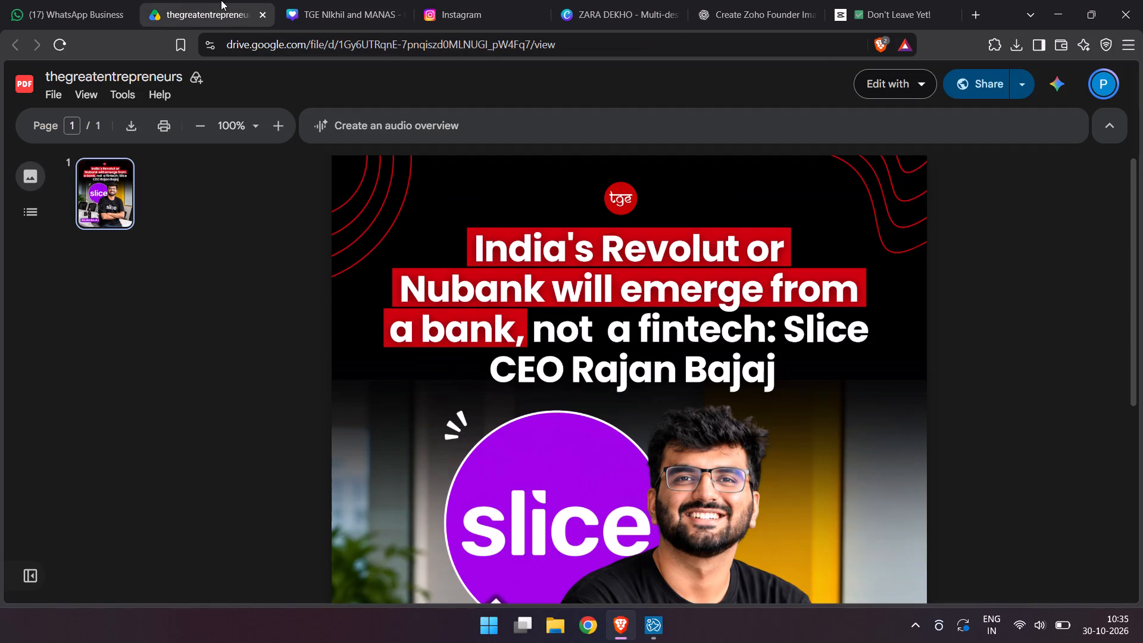
{"action": "left_click", "coordinate": [551, 0]}
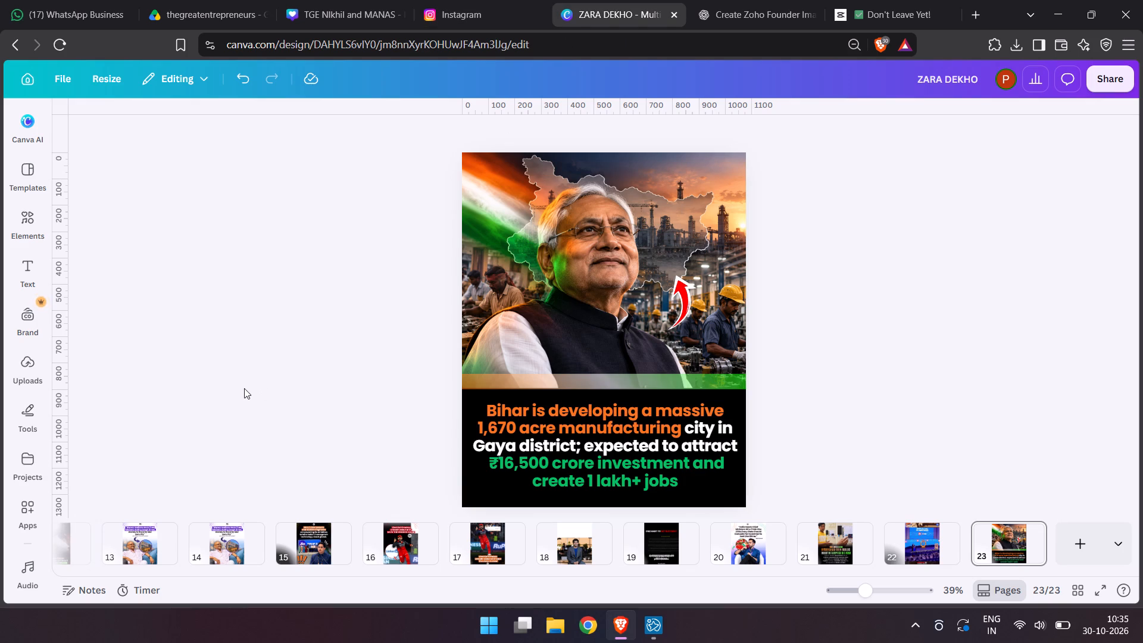
Make the orange-white-green gradient strip above the headline slightly thinner by lowering its upper edge.
{"action": "left_click", "coordinate": [639, 376]}
{"action": "left_click", "coordinate": [604, 374]}
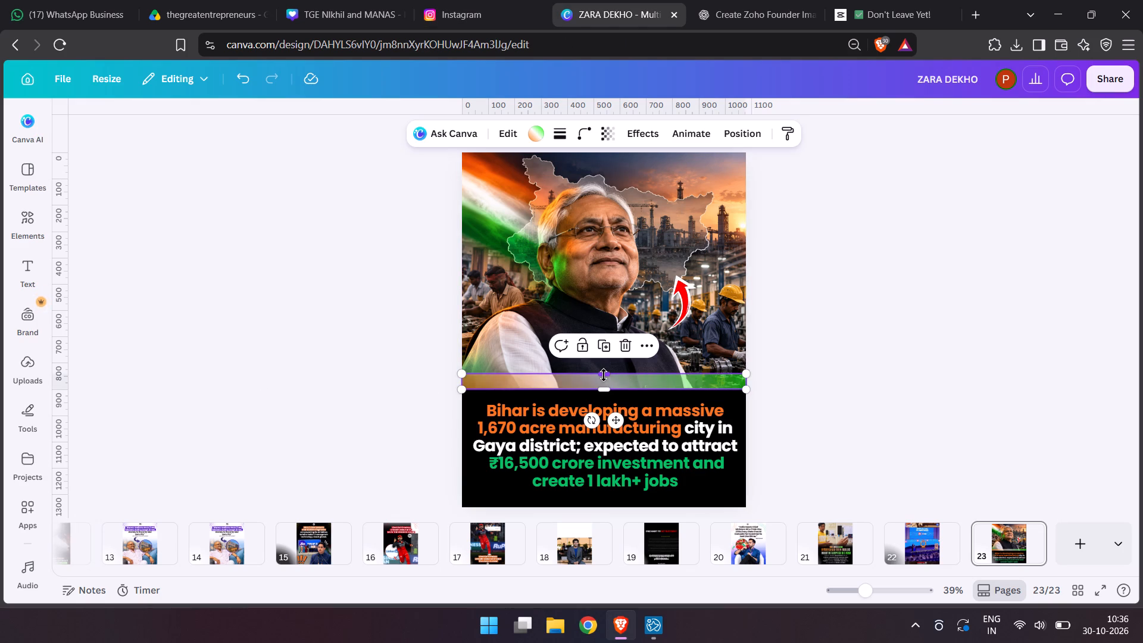
{"action": "double_click", "coordinate": [334, 419]}
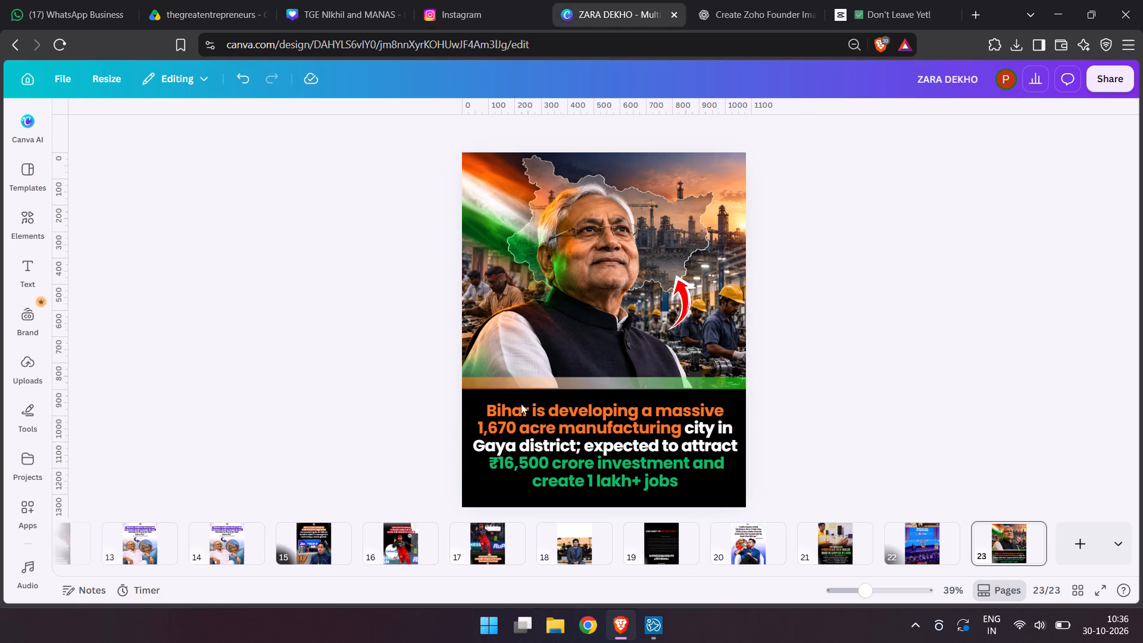
Move the gradient strip up slightly so a thin band of the photo lies between it and the black headline area.
{"action": "left_click_drag", "start_coordinate": [638, 398], "coordinate": [638, 401]}
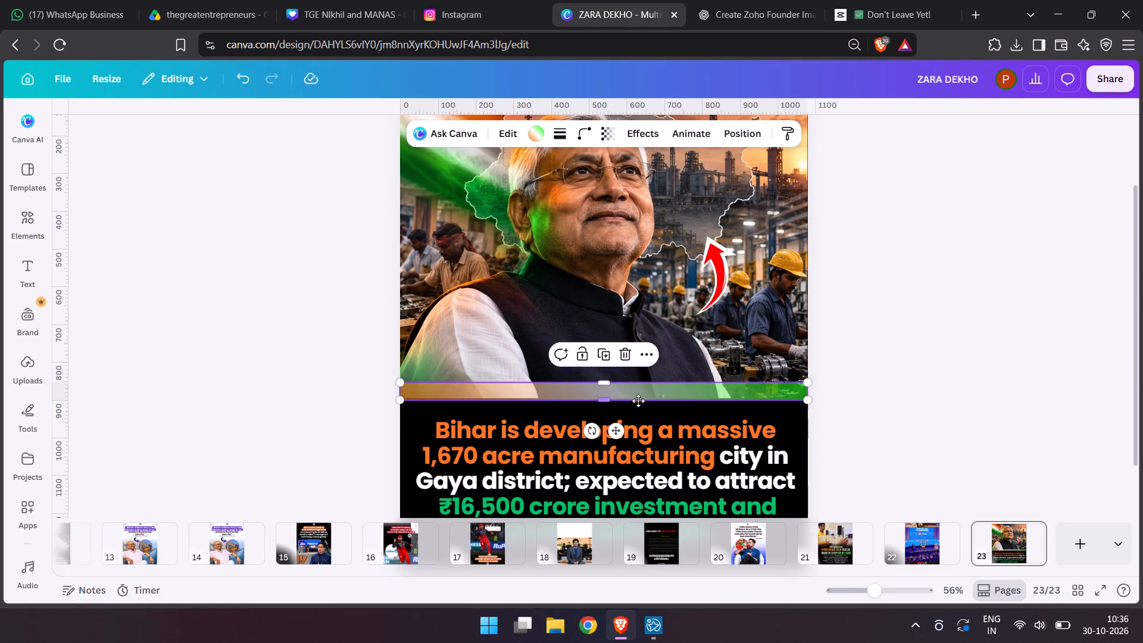
{"action": "left_click_drag", "start_coordinate": [638, 401], "coordinate": [641, 398]}
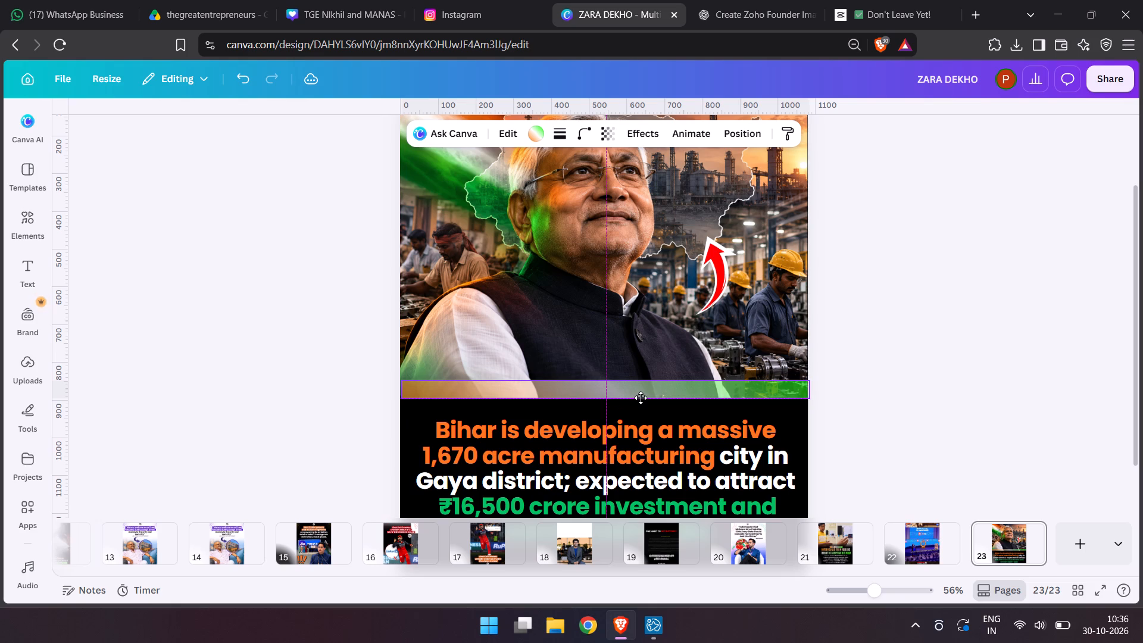
{"action": "left_click_drag", "start_coordinate": [641, 398], "coordinate": [637, 389]}
{"action": "double_click", "coordinate": [362, 413]}
{"action": "scroll", "coordinate": [364, 419], "scroll_direction": "up", "scroll_amount": 1}
{"action": "scroll", "coordinate": [364, 419], "scroll_direction": "down", "scroll_amount": 2}
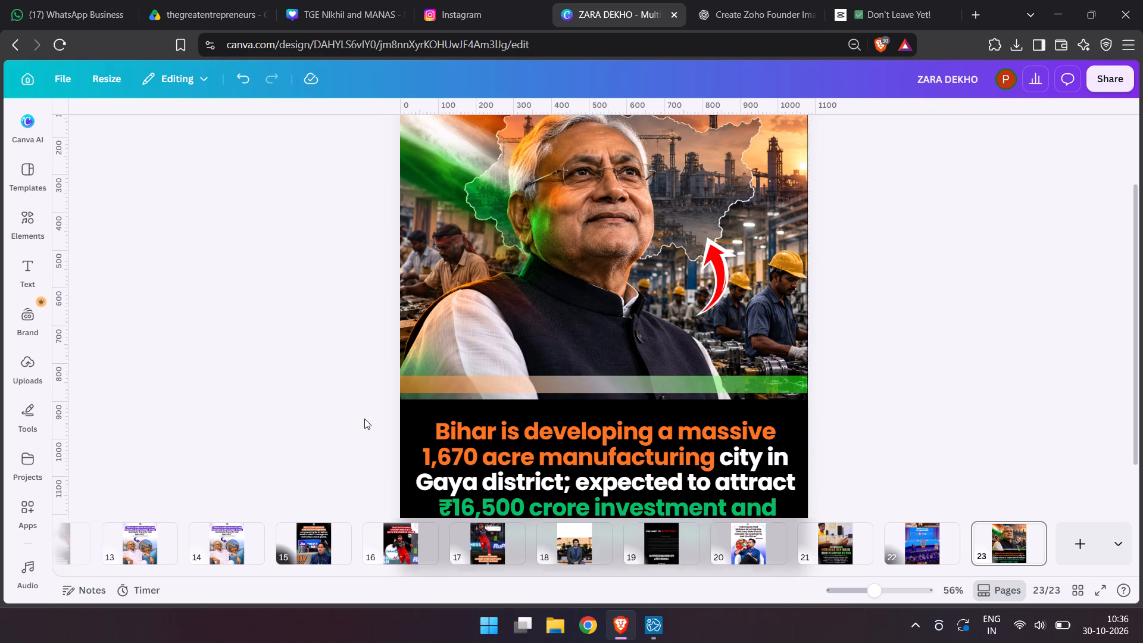
Take "Bihar is developing a massive 1,670 acre manufacturing city" out of the headline and paste it as a separate text box.
{"action": "double_click", "coordinate": [602, 401]}
{"action": "left_click", "coordinate": [602, 401]}
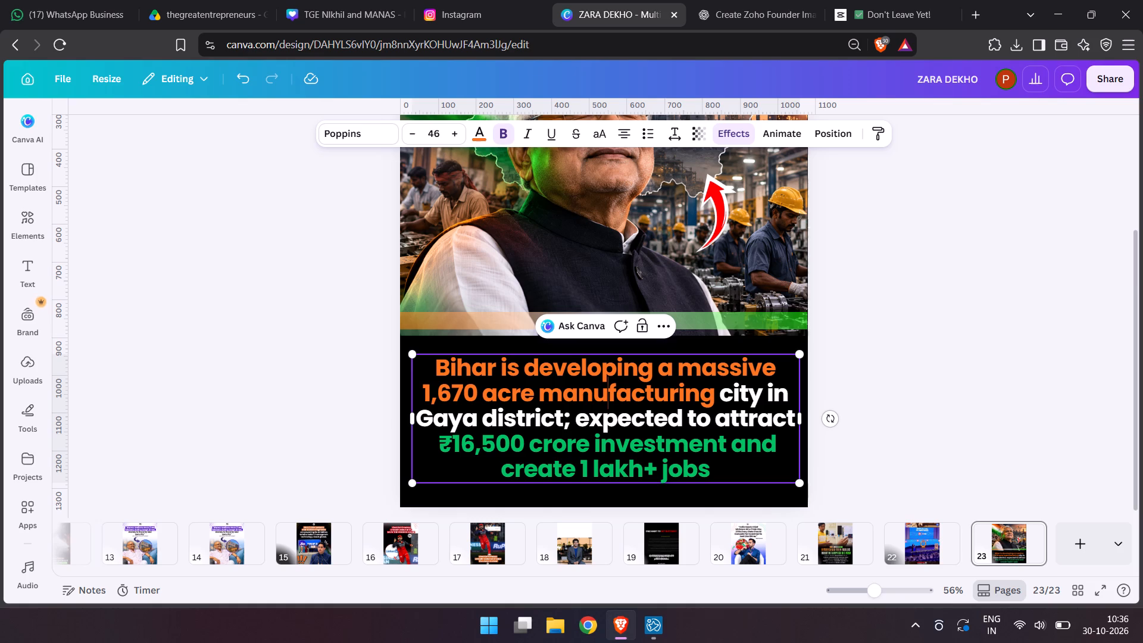
{"action": "left_click_drag", "start_coordinate": [767, 394], "coordinate": [488, 376]}
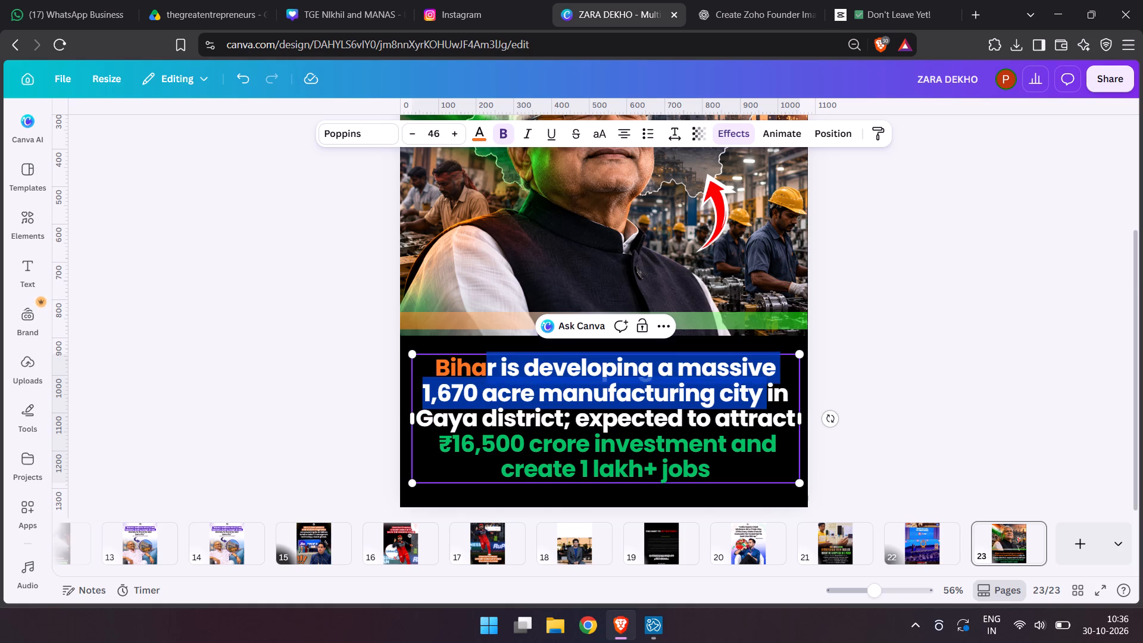
{"action": "left_click_drag", "start_coordinate": [488, 376], "coordinate": [439, 360]}
{"action": "key", "text": "ctrl+c"}
{"action": "key", "text": "Delete"}
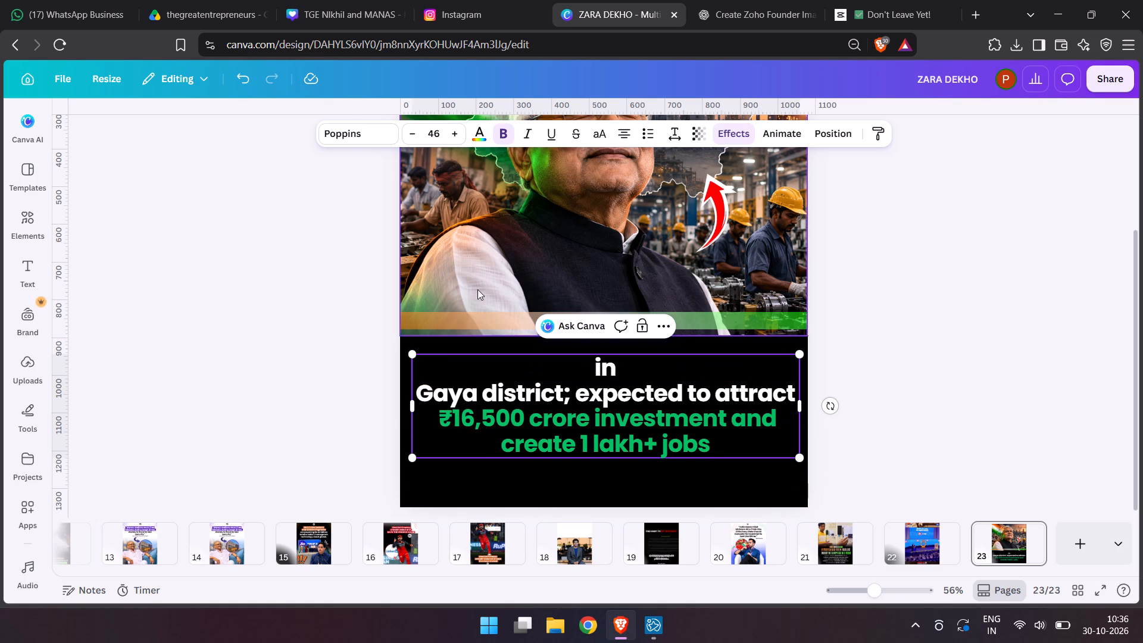
{"action": "left_click", "coordinate": [477, 289]}
{"action": "key", "text": "ctrl+v"}
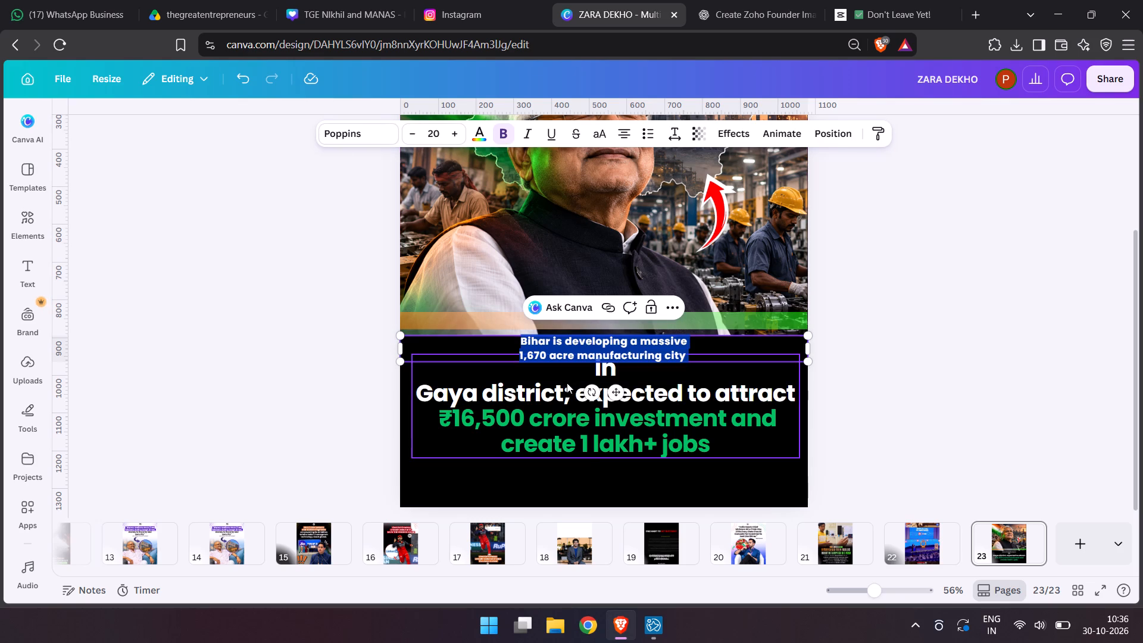
Move the remaining headline text, starting with "in Gaya district", down to leave space under the pasted phrase.
{"action": "left_click_drag", "start_coordinate": [598, 428], "coordinate": [598, 483]}
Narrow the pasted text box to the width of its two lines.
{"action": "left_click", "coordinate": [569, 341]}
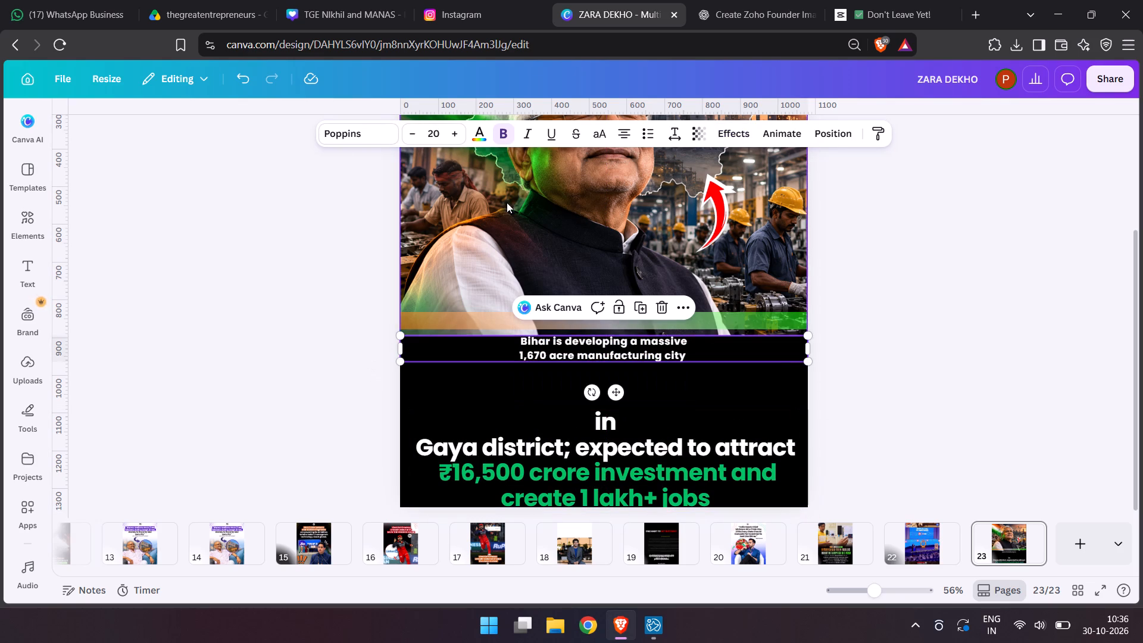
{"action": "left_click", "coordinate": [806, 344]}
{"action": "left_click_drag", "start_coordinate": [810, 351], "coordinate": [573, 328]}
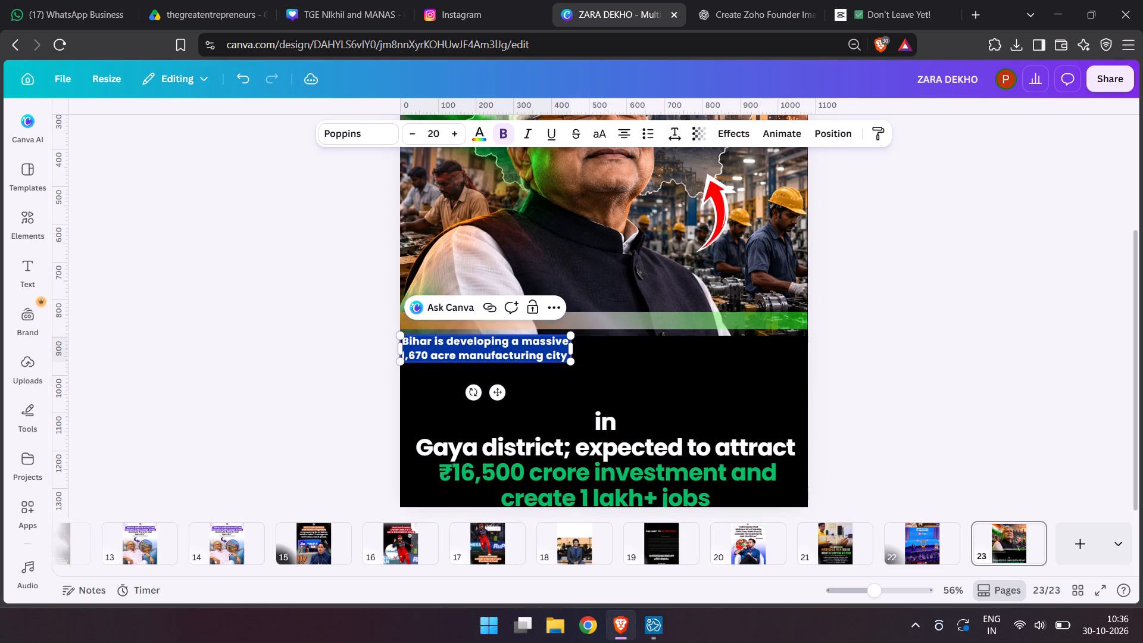
Set the pasted "Bihar is developing" phrase in the Anton font at size 50.
{"action": "left_click", "coordinate": [393, 135]}
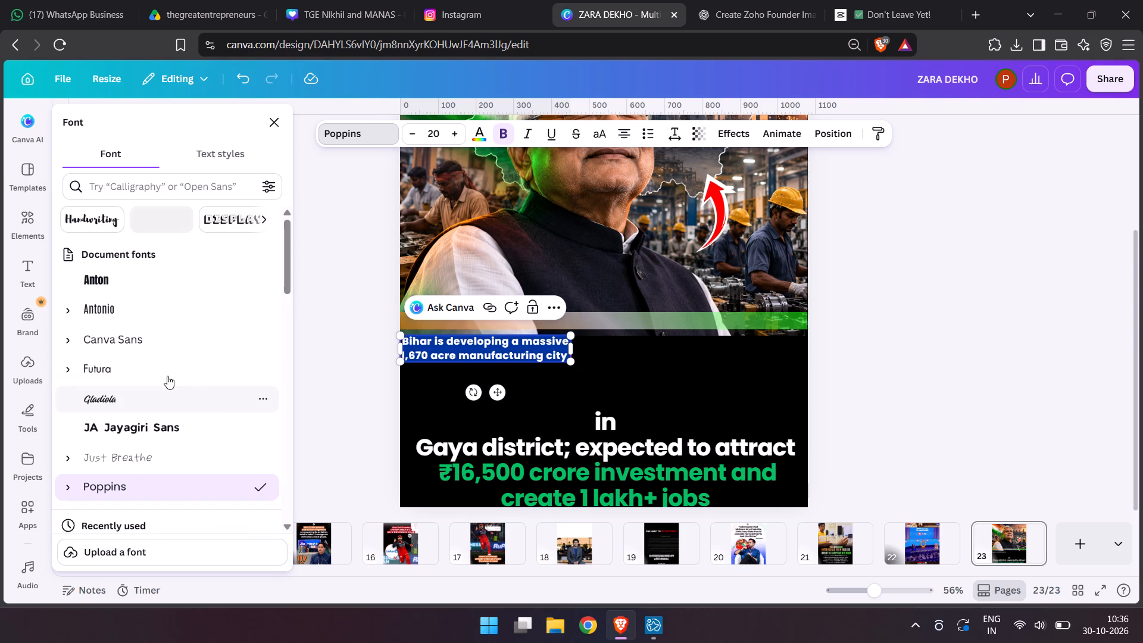
{"action": "left_click", "coordinate": [136, 289]}
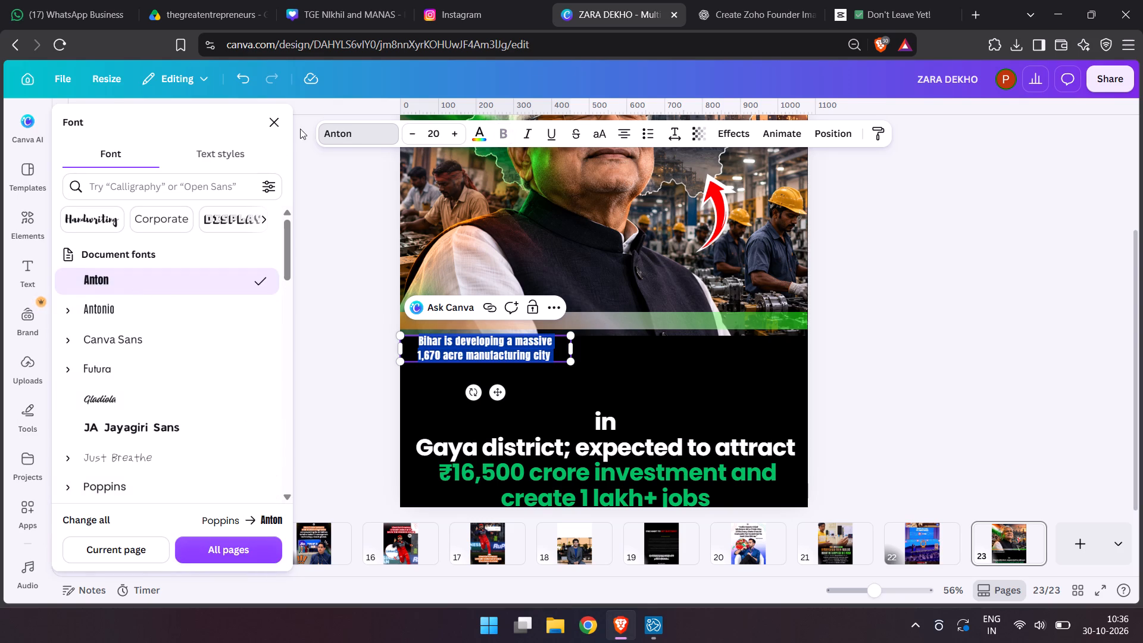
{"action": "left_click", "coordinate": [436, 128]}
{"action": "type", "text": "50"}
{"action": "key", "text": "Return"}
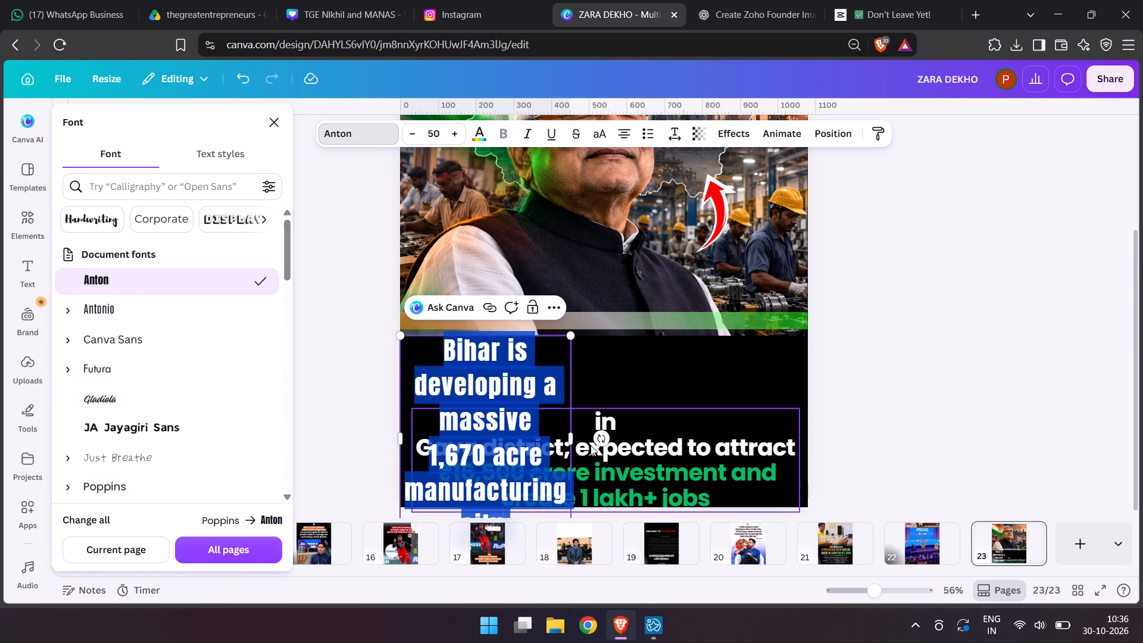
Widen the pasted phrase's text box so that the enlarged text fits snugly on two lines.
{"action": "left_click_drag", "start_coordinate": [576, 439], "coordinate": [928, 373]}
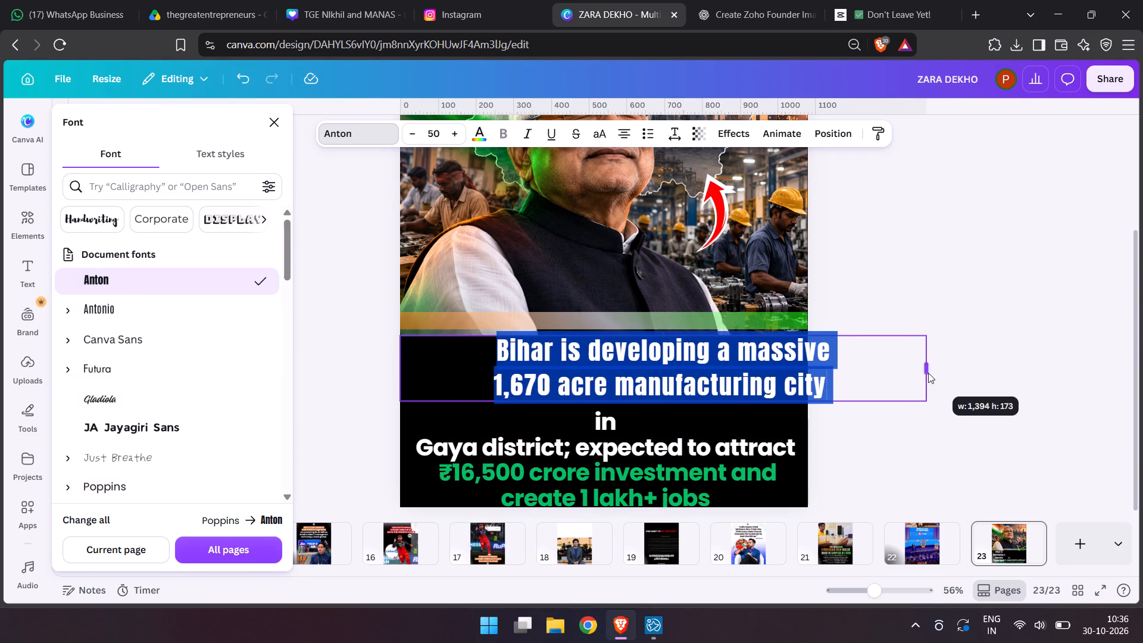
{"action": "left_click_drag", "start_coordinate": [928, 373], "coordinate": [860, 365]}
{"action": "left_click_drag", "start_coordinate": [859, 369], "coordinate": [857, 369]}
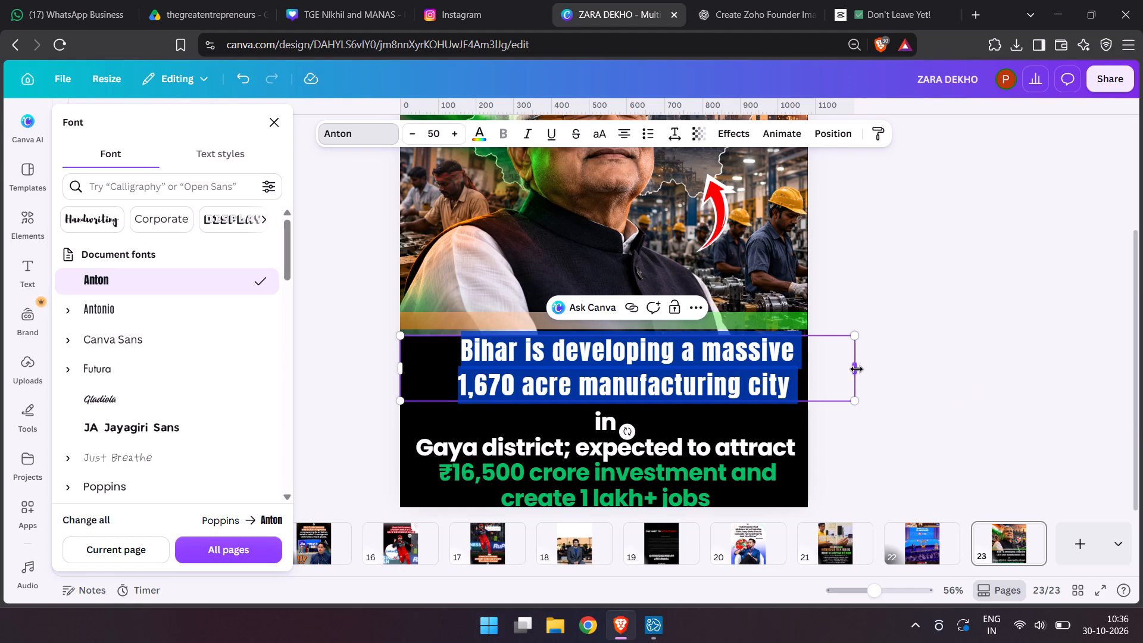
{"action": "left_click_drag", "start_coordinate": [857, 369], "coordinate": [747, 369]}
{"action": "left_click", "coordinate": [1001, 396]}
{"action": "left_click", "coordinate": [1001, 395]}
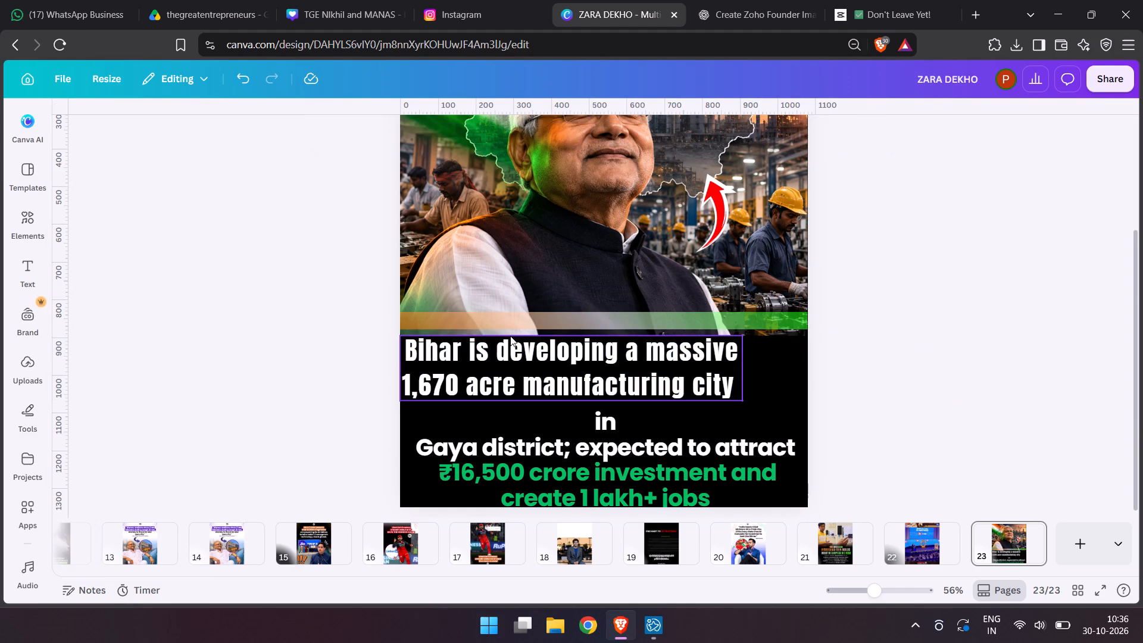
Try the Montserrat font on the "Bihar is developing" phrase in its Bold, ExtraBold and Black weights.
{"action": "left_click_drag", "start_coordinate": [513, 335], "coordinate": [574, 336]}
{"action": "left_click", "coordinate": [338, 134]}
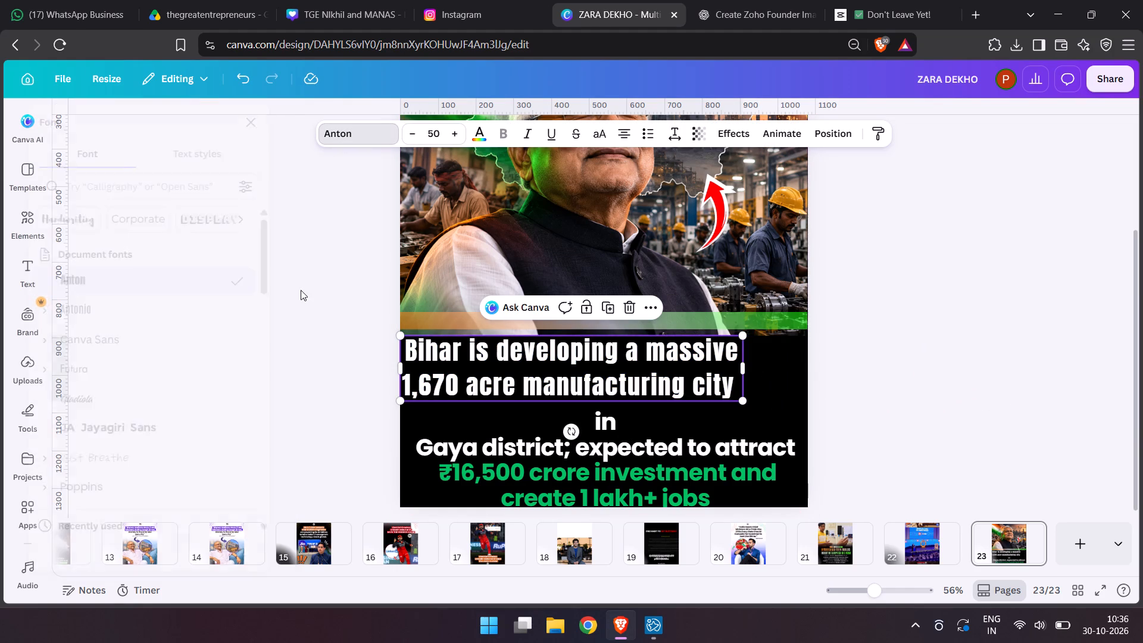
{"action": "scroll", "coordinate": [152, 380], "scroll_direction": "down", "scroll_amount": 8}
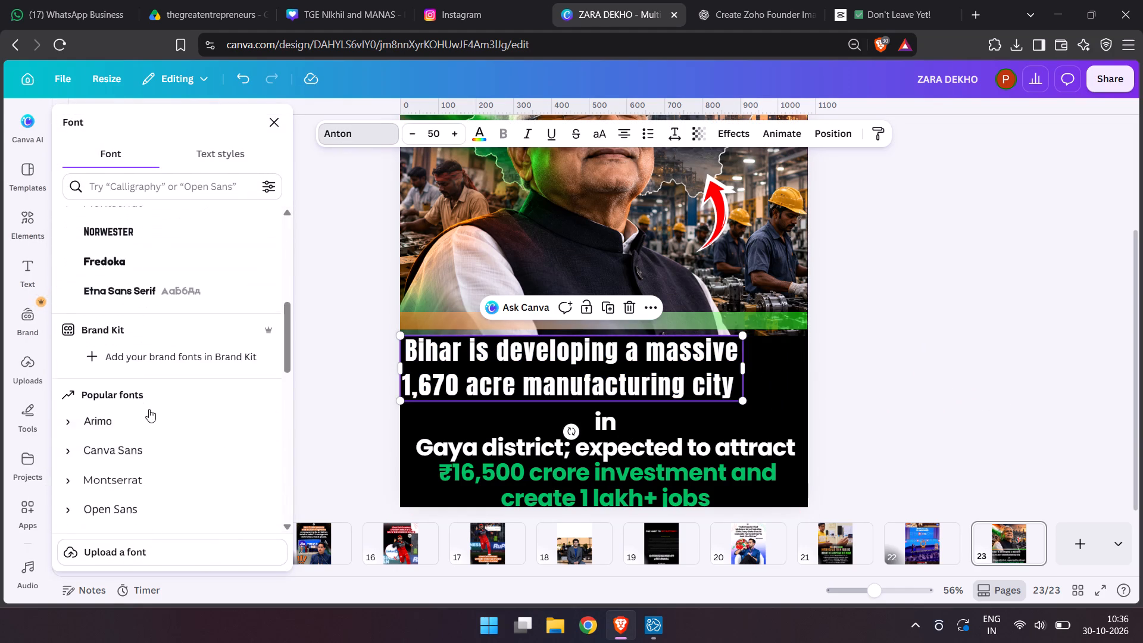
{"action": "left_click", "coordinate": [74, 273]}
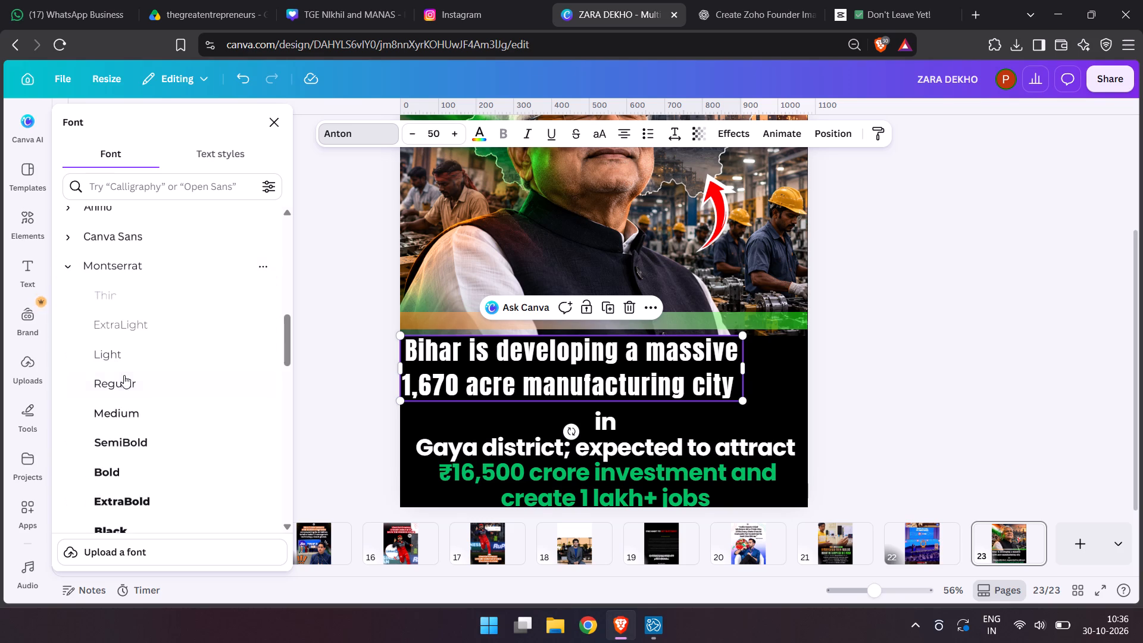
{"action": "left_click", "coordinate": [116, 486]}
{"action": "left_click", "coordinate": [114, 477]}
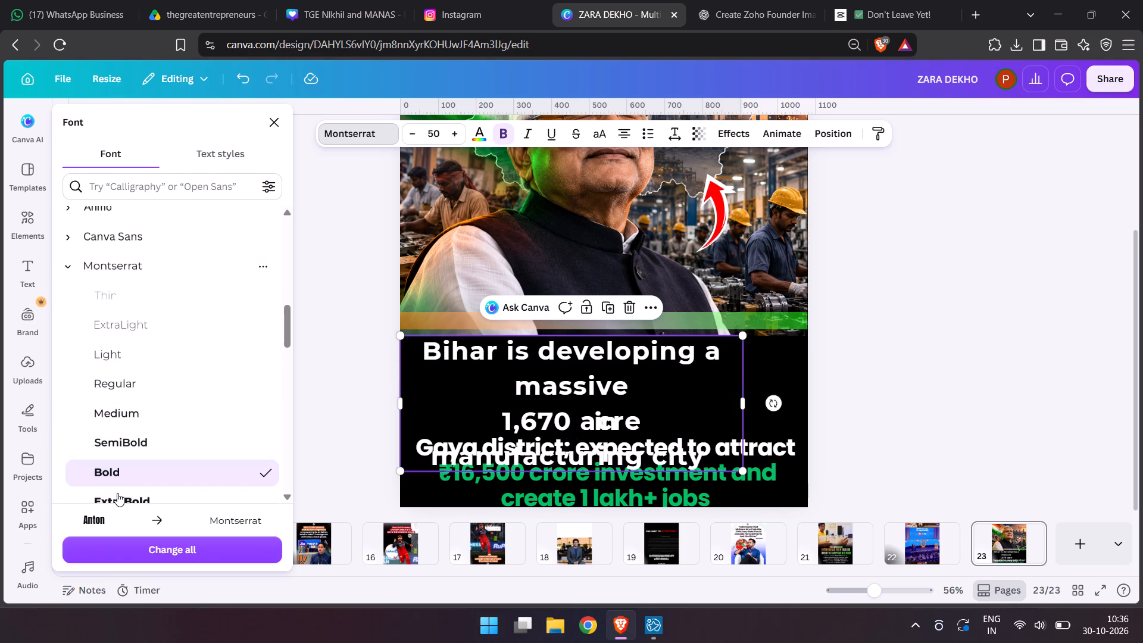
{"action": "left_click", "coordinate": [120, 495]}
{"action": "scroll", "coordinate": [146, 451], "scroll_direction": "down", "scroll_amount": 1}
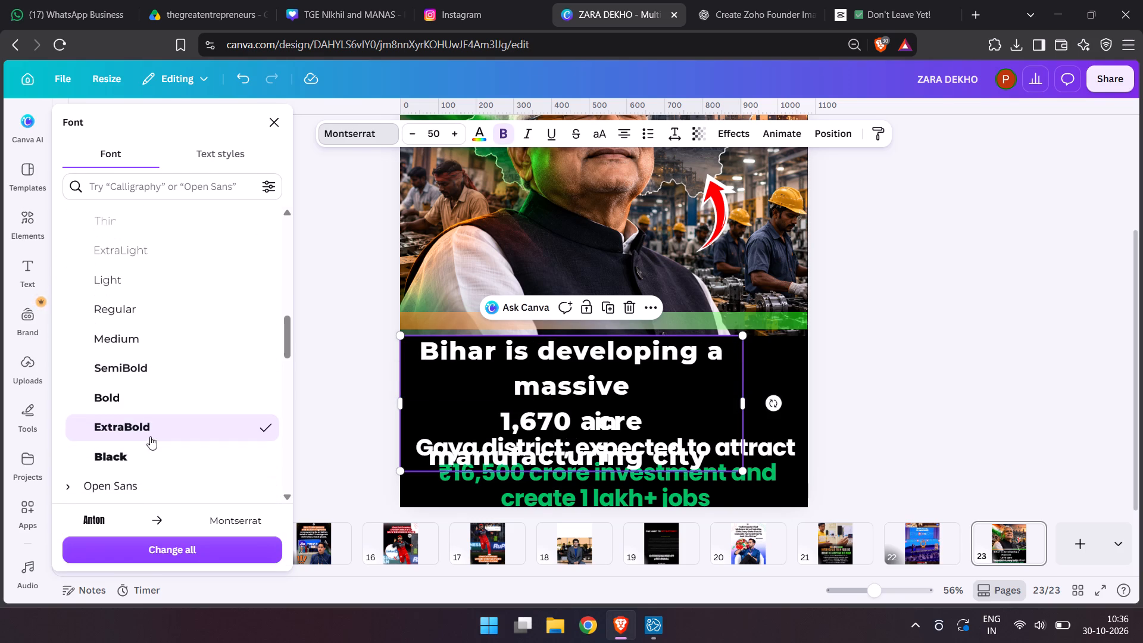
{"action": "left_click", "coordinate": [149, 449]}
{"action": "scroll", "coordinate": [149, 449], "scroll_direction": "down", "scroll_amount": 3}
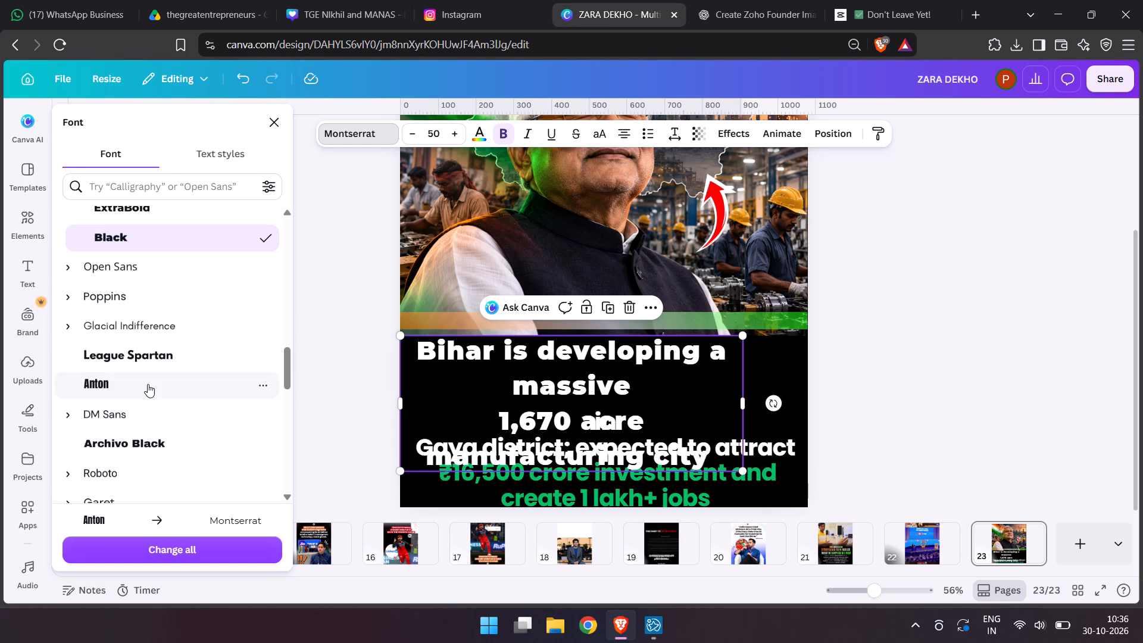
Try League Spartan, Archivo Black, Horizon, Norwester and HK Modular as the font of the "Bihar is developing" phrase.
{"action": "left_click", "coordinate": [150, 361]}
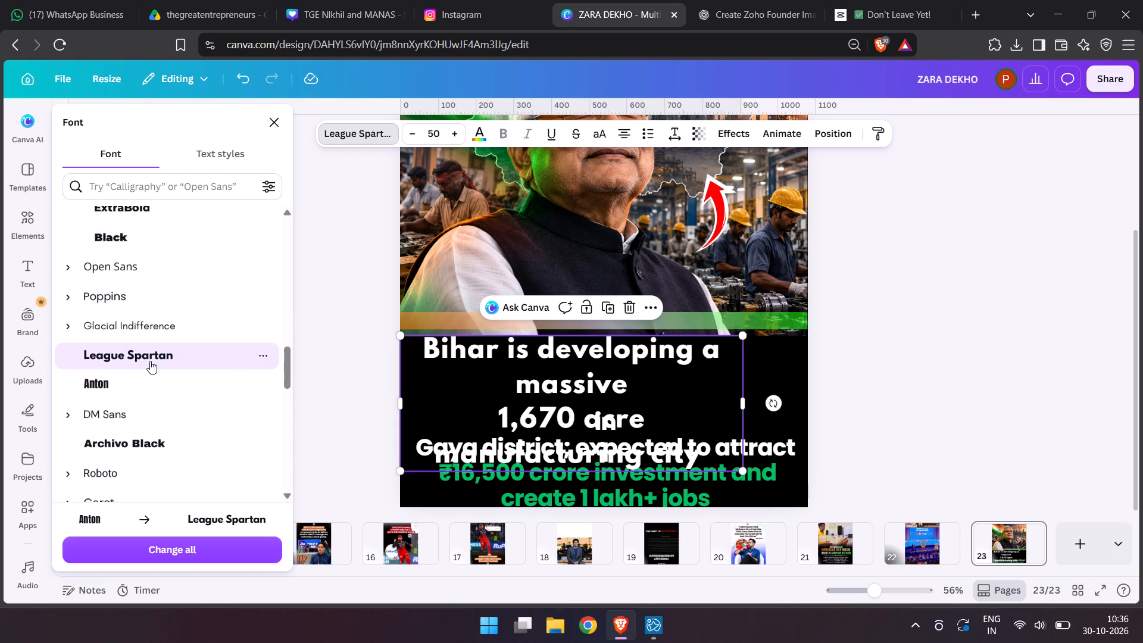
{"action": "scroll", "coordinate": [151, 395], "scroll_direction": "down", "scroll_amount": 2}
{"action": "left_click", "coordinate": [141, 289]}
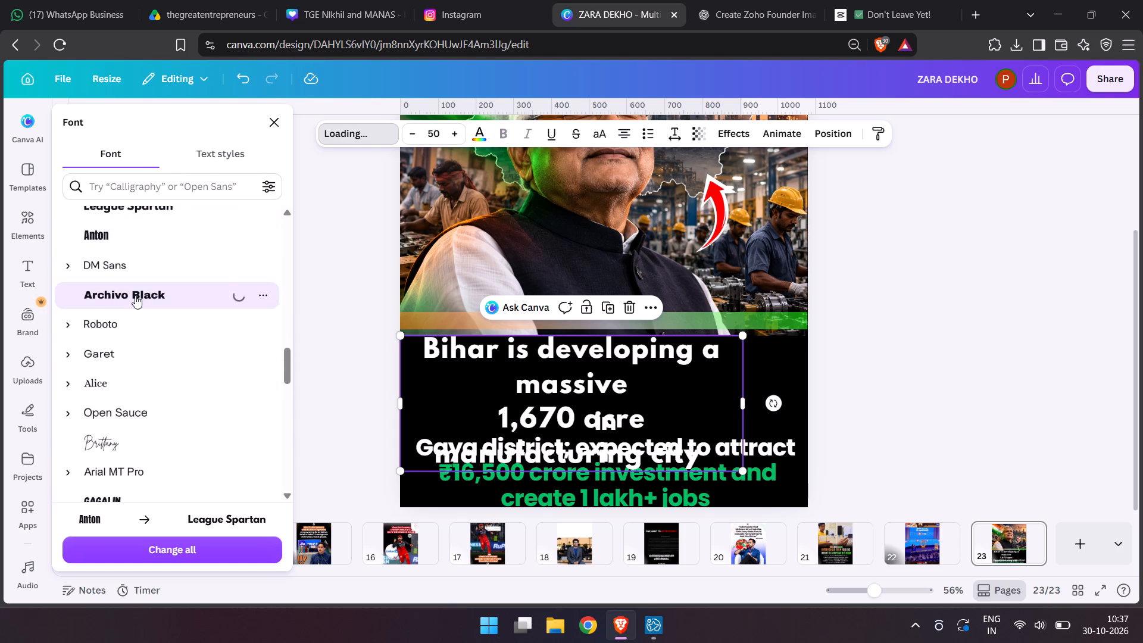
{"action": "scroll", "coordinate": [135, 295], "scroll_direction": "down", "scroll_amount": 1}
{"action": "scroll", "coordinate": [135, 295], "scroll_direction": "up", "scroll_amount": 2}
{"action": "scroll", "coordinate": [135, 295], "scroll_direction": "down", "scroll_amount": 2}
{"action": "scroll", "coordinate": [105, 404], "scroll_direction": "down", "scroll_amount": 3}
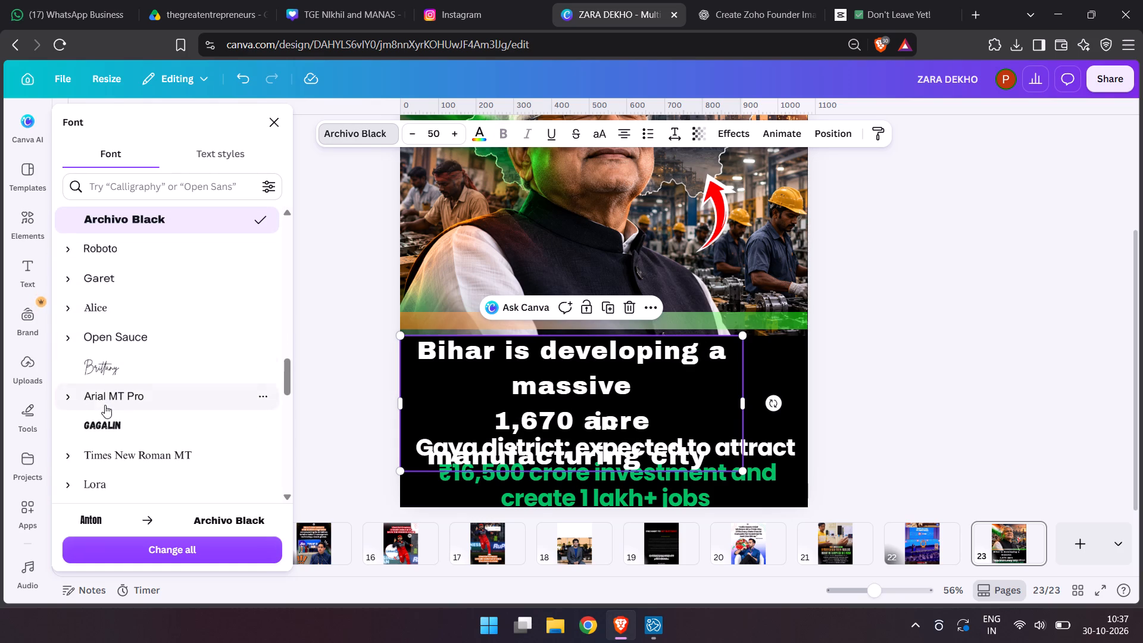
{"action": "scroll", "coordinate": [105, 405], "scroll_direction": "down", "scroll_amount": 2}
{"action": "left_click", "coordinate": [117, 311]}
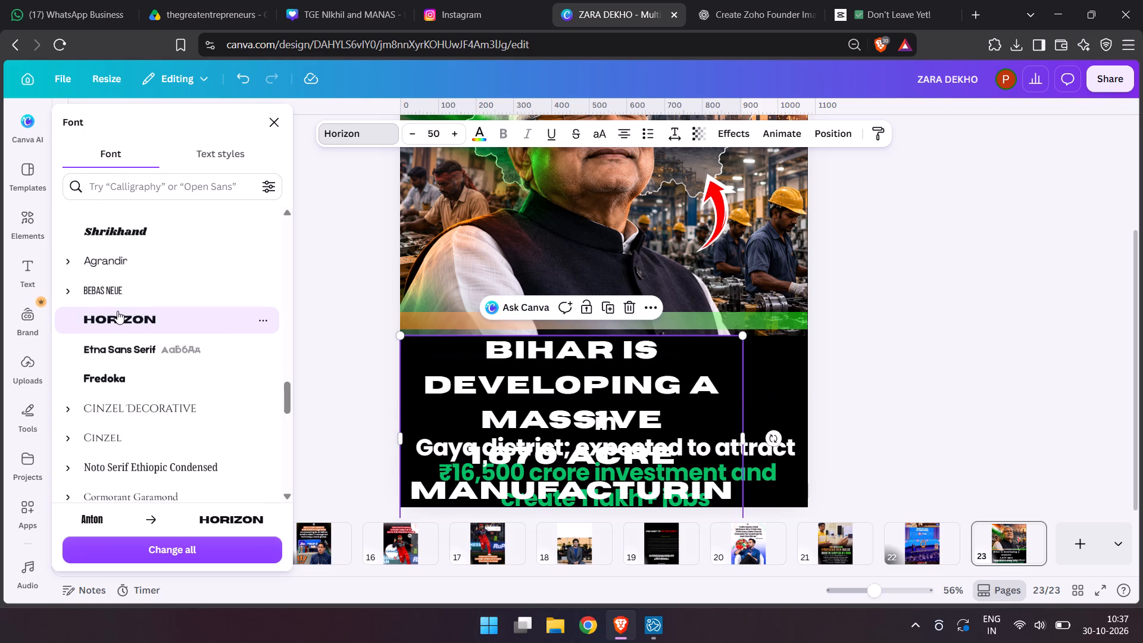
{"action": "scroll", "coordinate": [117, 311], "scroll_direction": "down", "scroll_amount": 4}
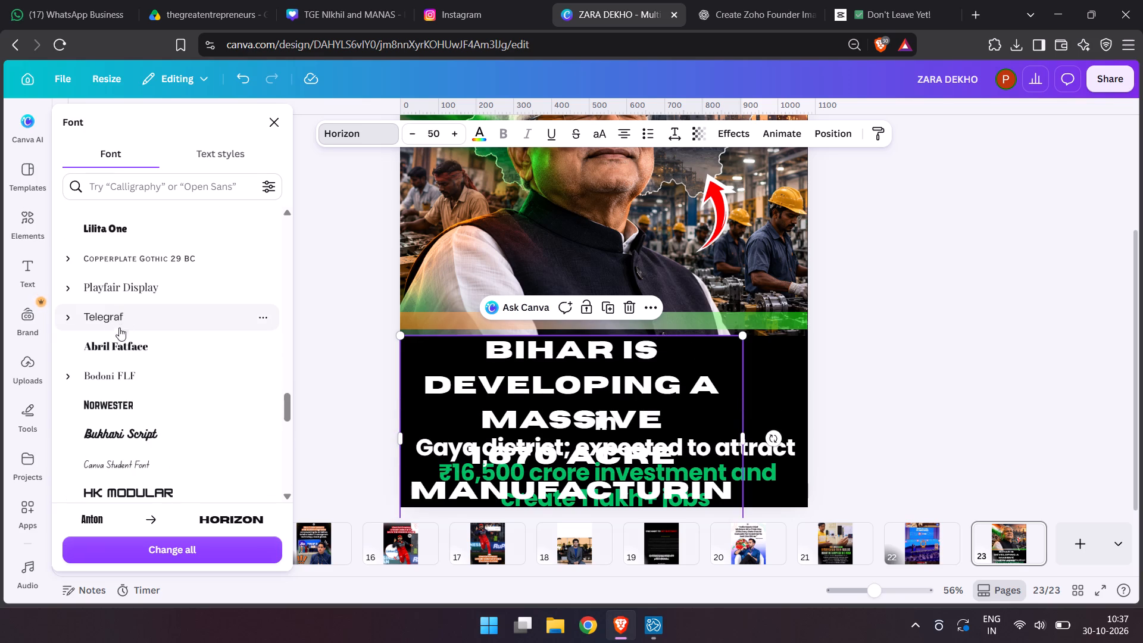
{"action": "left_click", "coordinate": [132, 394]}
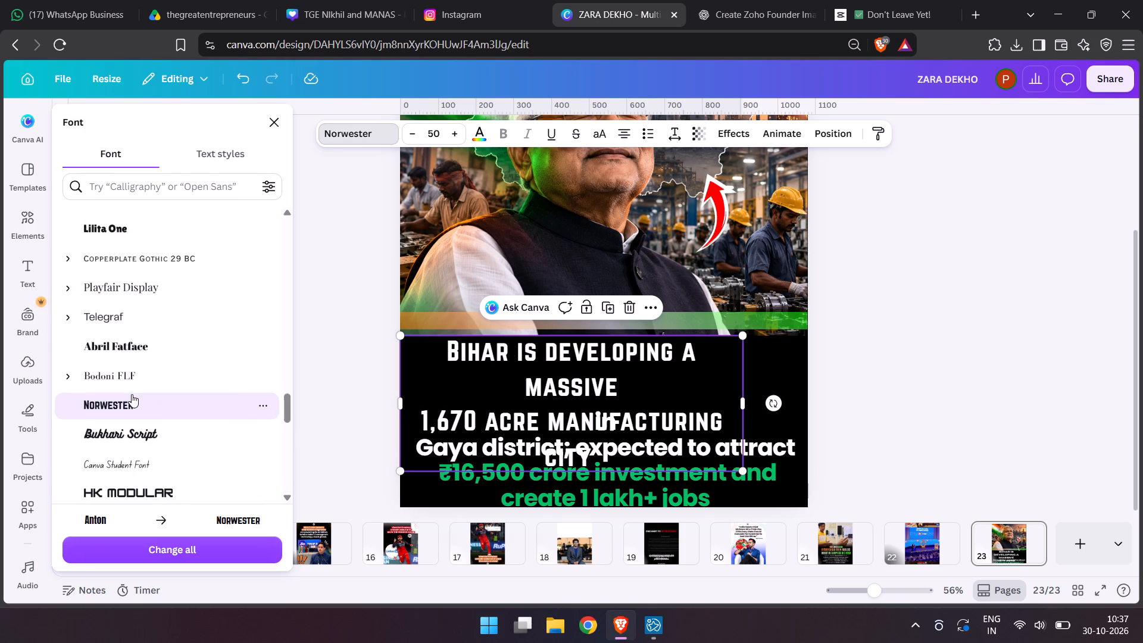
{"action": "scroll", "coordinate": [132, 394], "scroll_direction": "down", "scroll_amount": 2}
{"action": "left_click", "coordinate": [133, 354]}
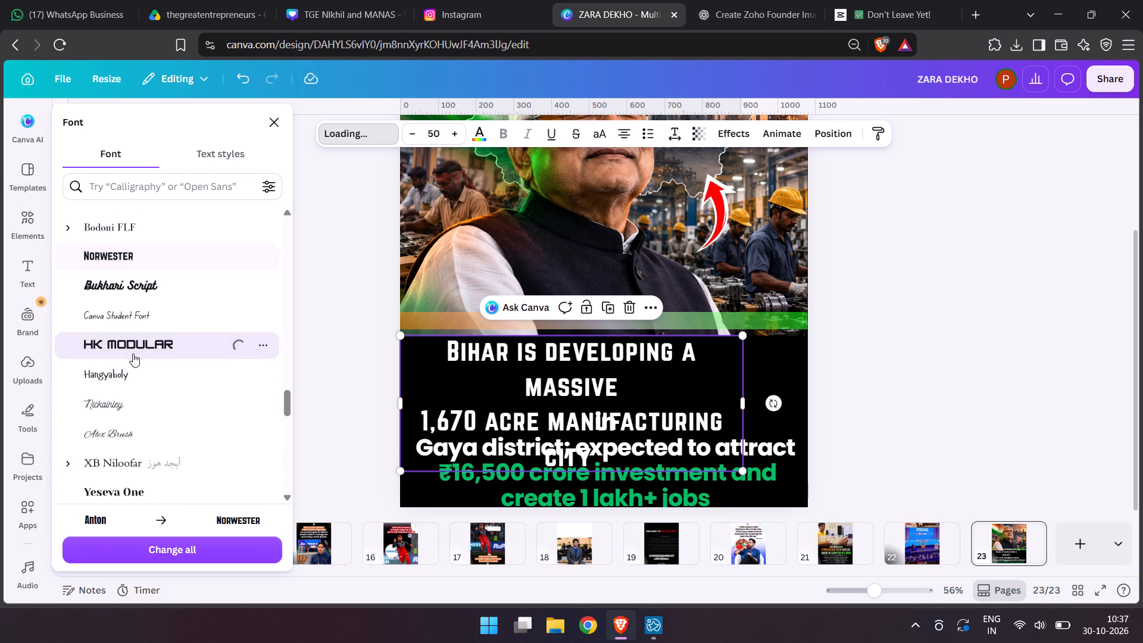
Look through the rest of the font list for a suitable headline font.
{"action": "scroll", "coordinate": [133, 354], "scroll_direction": "down", "scroll_amount": 12}
{"action": "scroll", "coordinate": [132, 354], "scroll_direction": "up", "scroll_amount": 1}
{"action": "scroll", "coordinate": [132, 354], "scroll_direction": "down", "scroll_amount": 1}
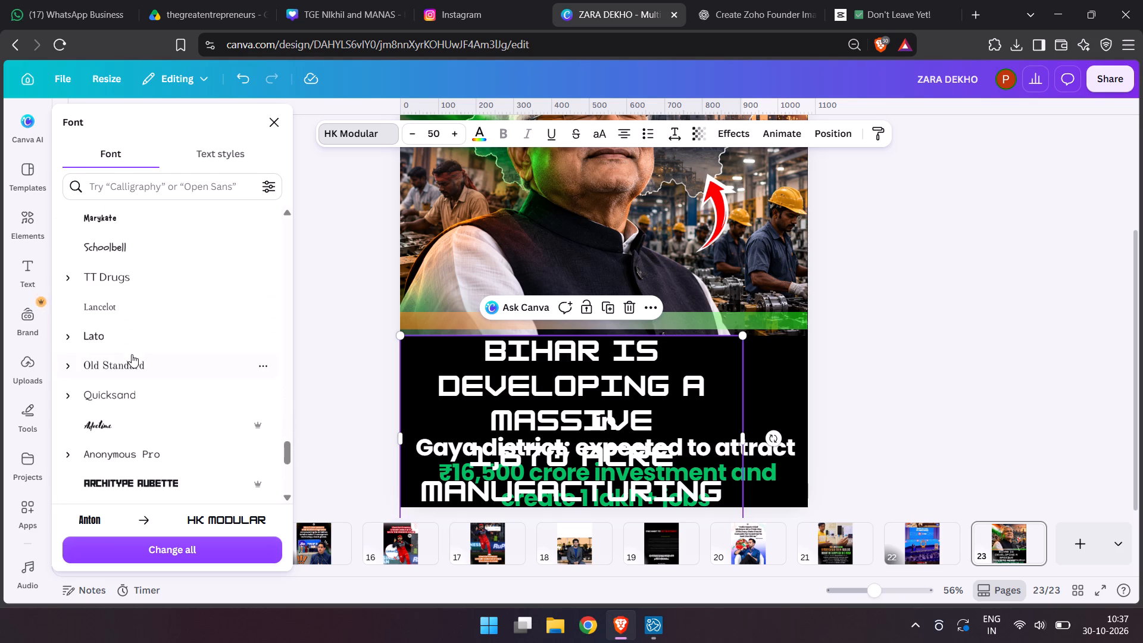
{"action": "scroll", "coordinate": [123, 394], "scroll_direction": "down", "scroll_amount": 3}
{"action": "scroll", "coordinate": [124, 409], "scroll_direction": "up", "scroll_amount": 1}
{"action": "scroll", "coordinate": [124, 409], "scroll_direction": "down", "scroll_amount": 1}
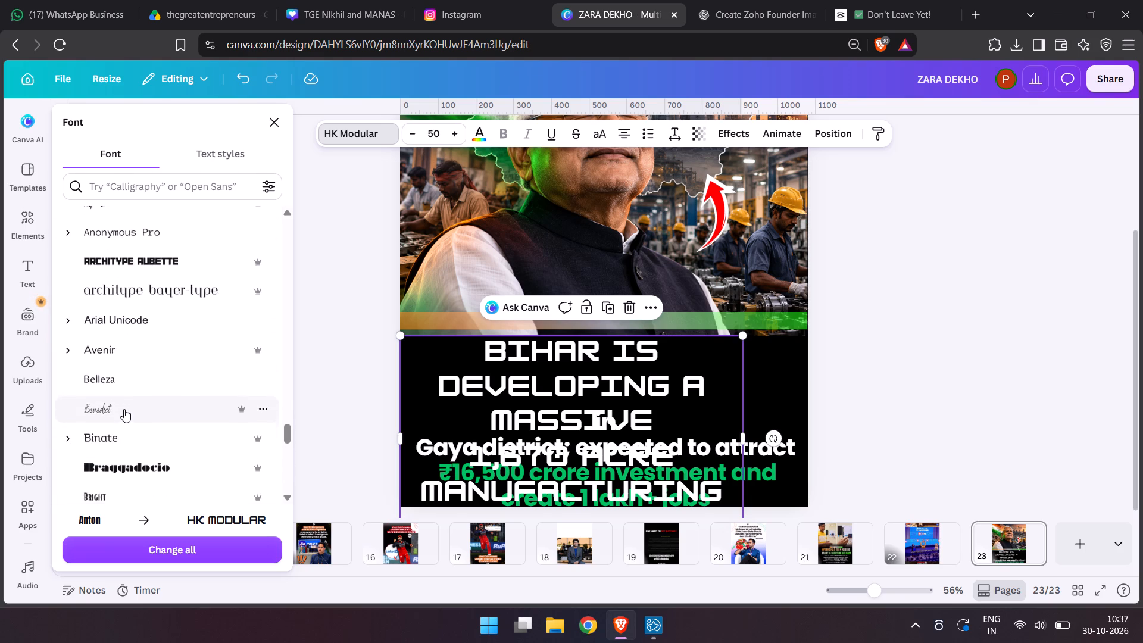
{"action": "scroll", "coordinate": [124, 409], "scroll_direction": "down", "scroll_amount": 9}
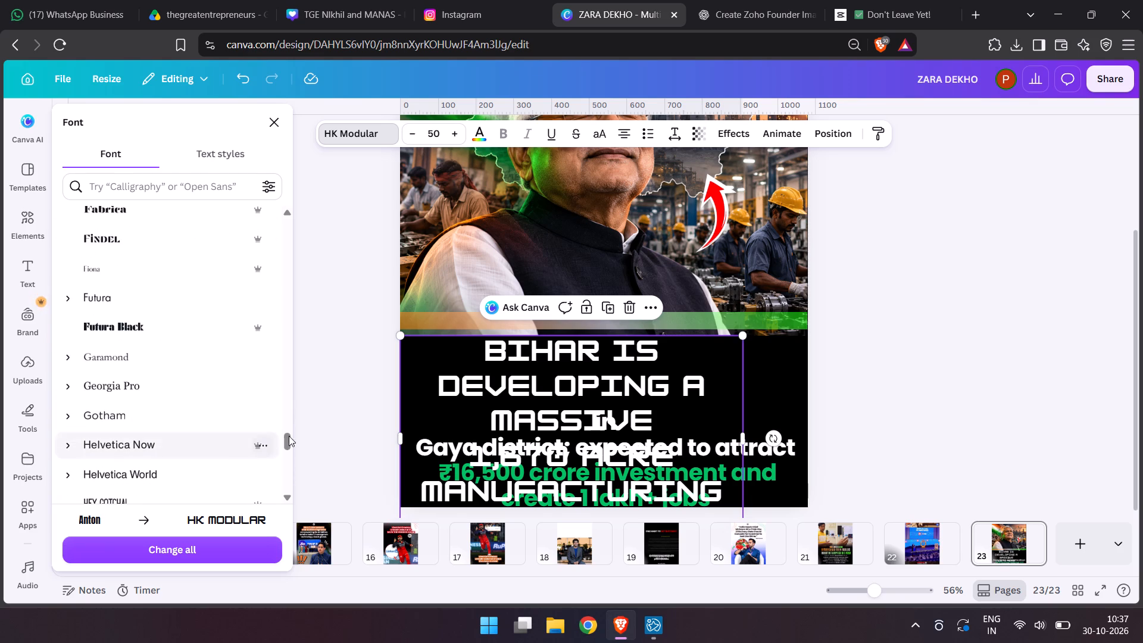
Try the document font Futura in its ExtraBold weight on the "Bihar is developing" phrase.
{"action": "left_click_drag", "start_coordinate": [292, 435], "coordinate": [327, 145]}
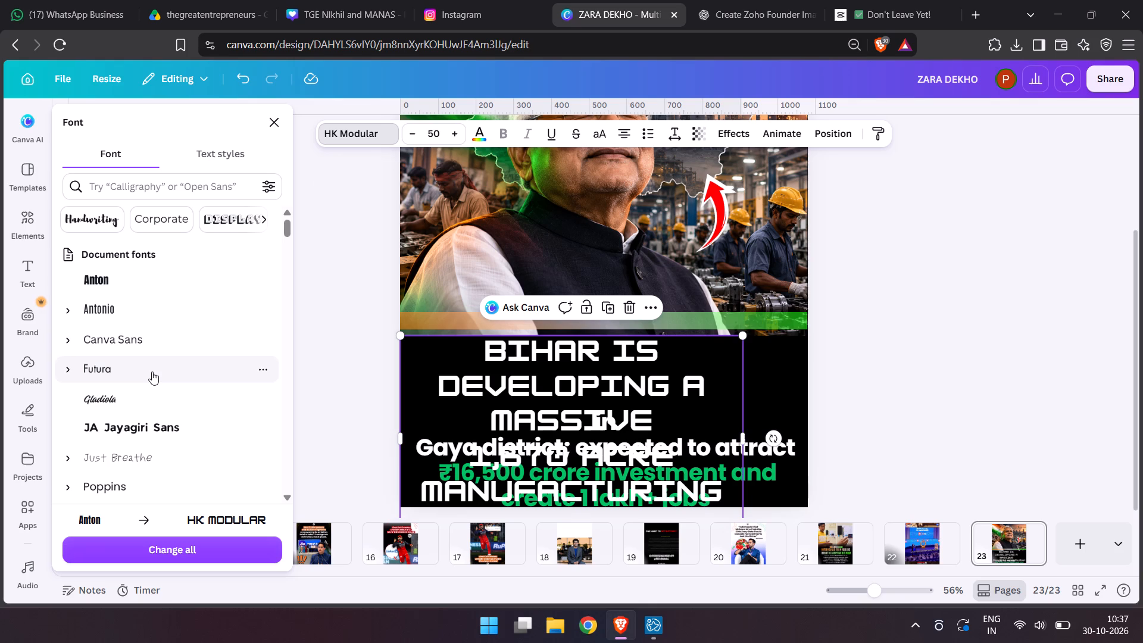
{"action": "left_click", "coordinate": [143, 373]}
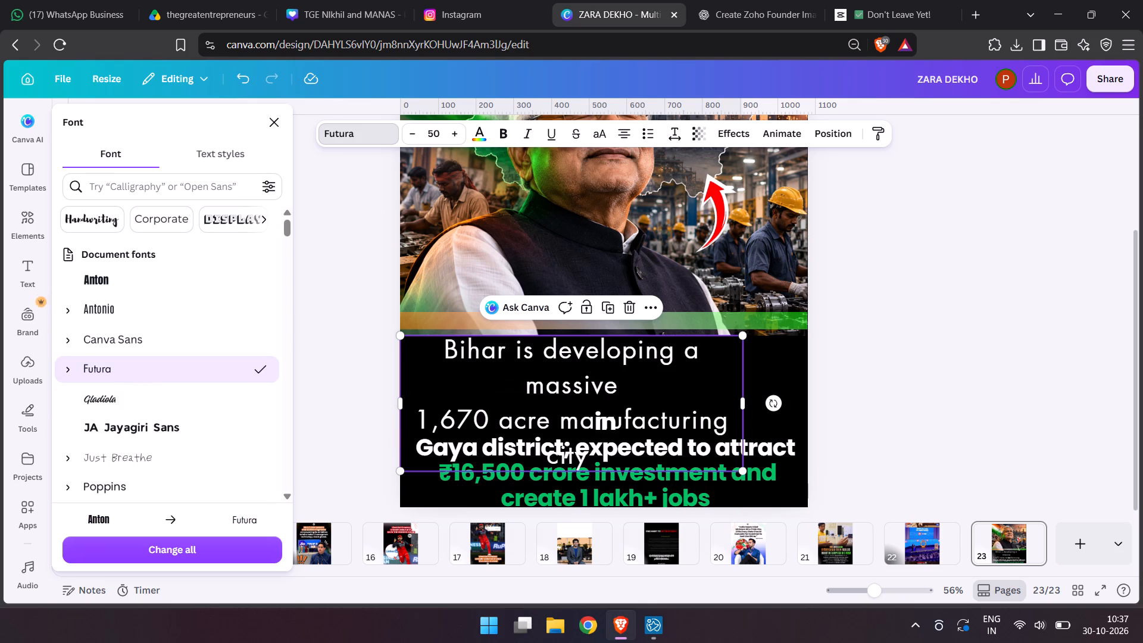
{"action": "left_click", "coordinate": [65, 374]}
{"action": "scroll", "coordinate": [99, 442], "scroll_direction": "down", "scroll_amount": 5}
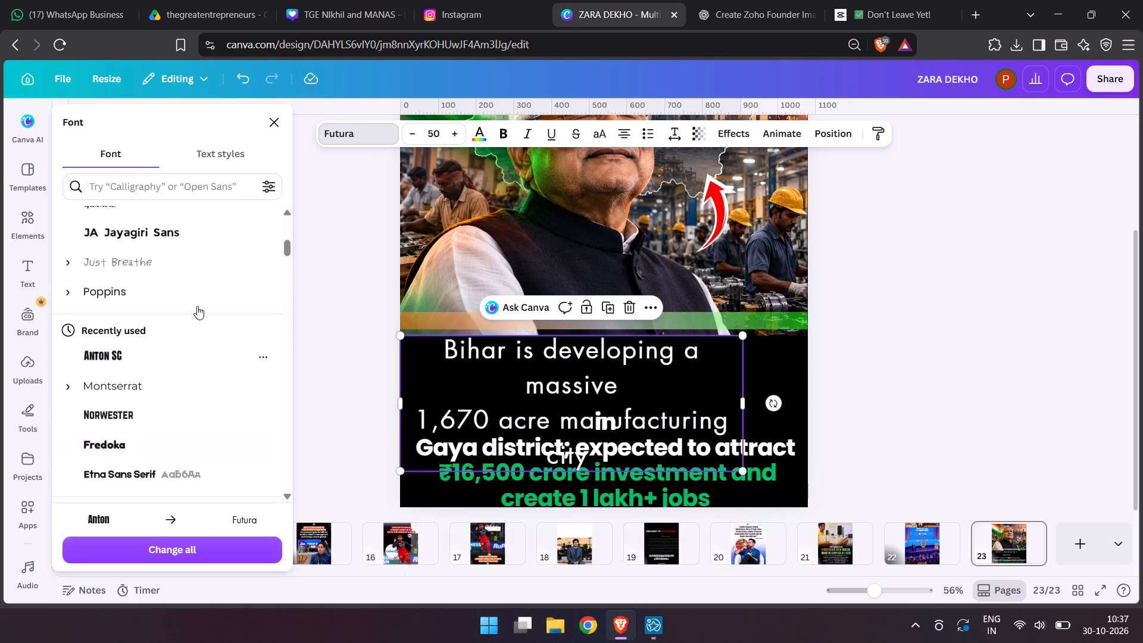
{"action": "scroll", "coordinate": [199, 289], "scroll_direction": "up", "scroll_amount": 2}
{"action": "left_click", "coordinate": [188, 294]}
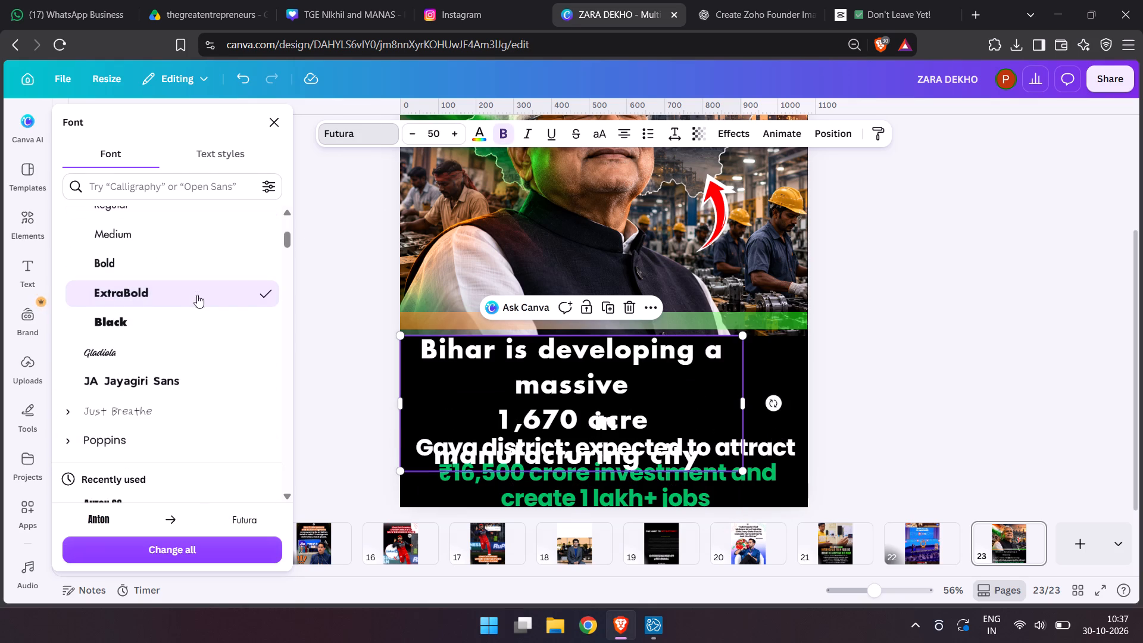
Widen the phrase's text box past the page's right edge so that the text fits on two lines.
{"action": "left_click_drag", "start_coordinate": [744, 405], "coordinate": [801, 398]}
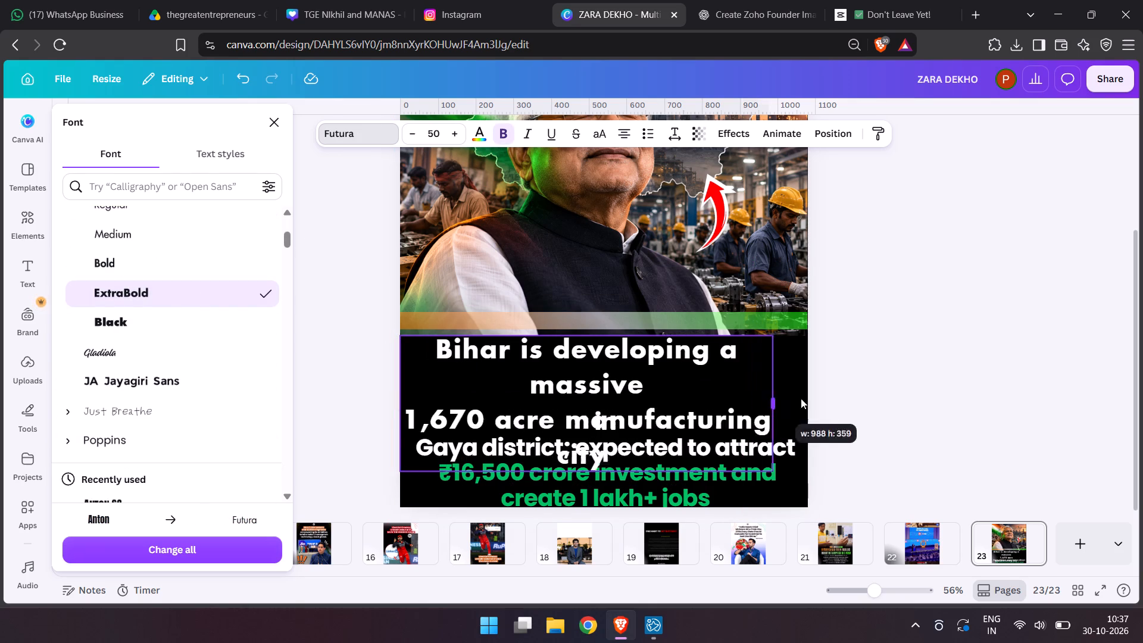
{"action": "left_click_drag", "start_coordinate": [801, 398], "coordinate": [848, 403]}
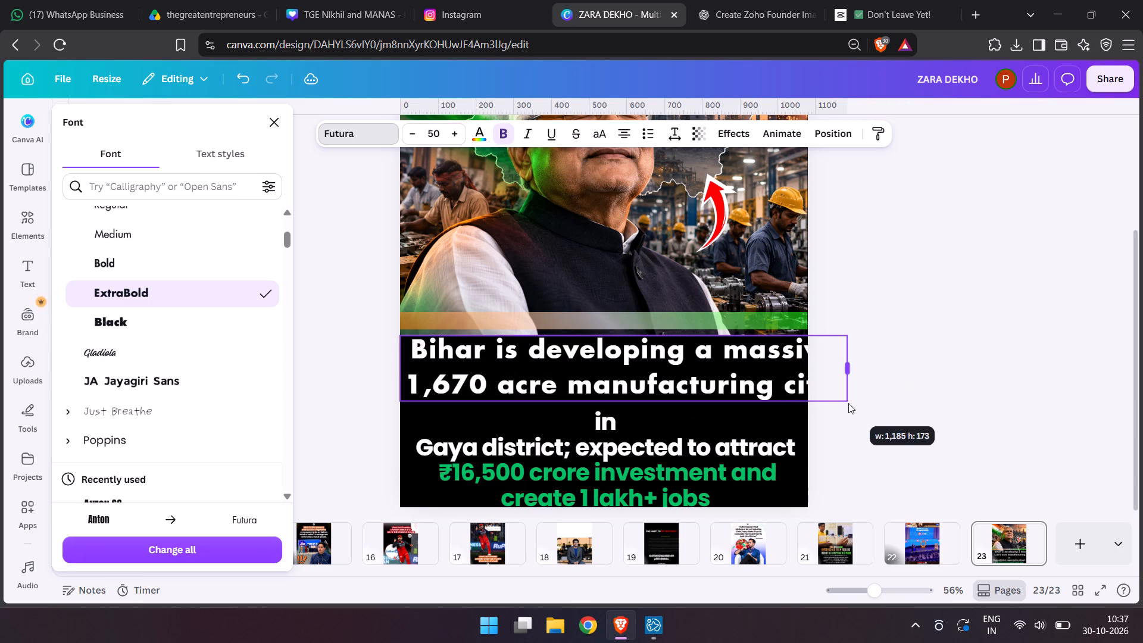
{"action": "left_click_drag", "start_coordinate": [848, 403], "coordinate": [833, 403]}
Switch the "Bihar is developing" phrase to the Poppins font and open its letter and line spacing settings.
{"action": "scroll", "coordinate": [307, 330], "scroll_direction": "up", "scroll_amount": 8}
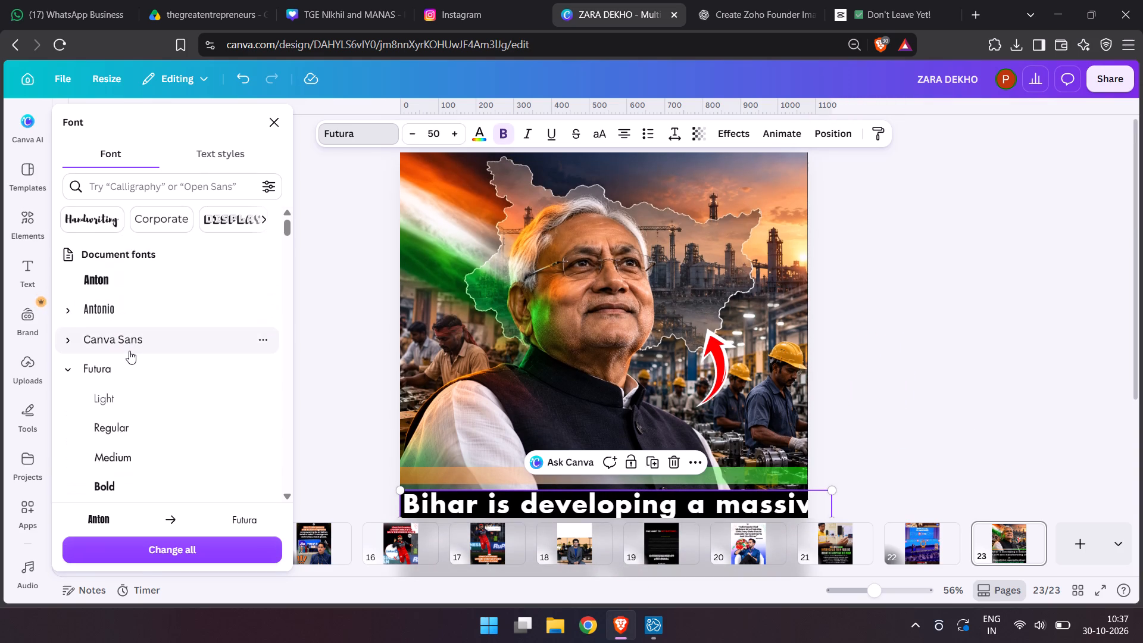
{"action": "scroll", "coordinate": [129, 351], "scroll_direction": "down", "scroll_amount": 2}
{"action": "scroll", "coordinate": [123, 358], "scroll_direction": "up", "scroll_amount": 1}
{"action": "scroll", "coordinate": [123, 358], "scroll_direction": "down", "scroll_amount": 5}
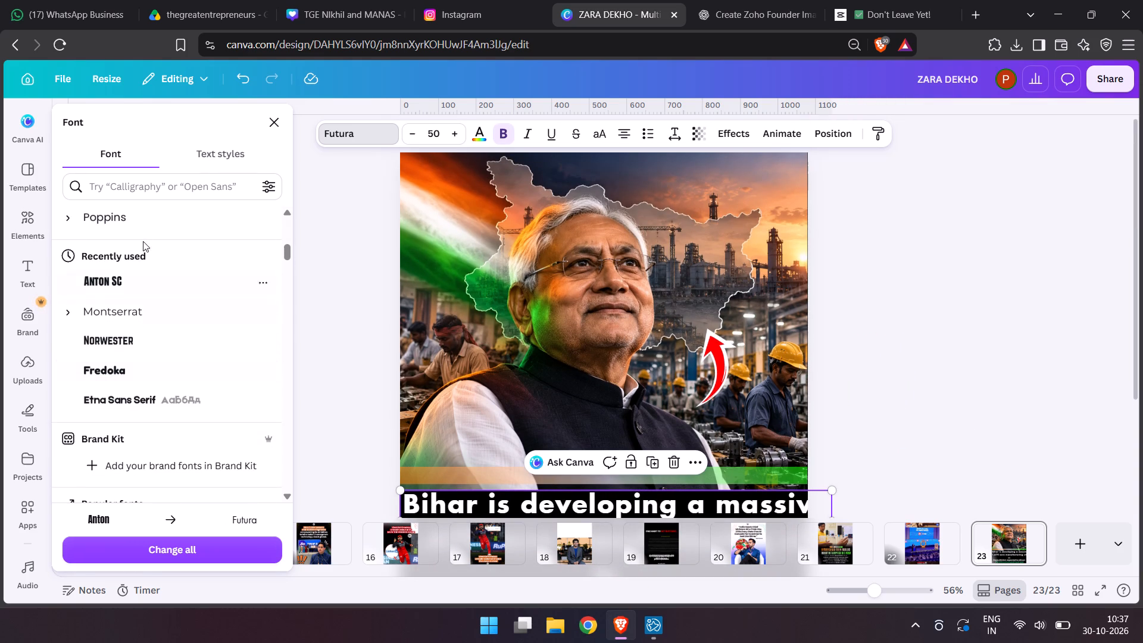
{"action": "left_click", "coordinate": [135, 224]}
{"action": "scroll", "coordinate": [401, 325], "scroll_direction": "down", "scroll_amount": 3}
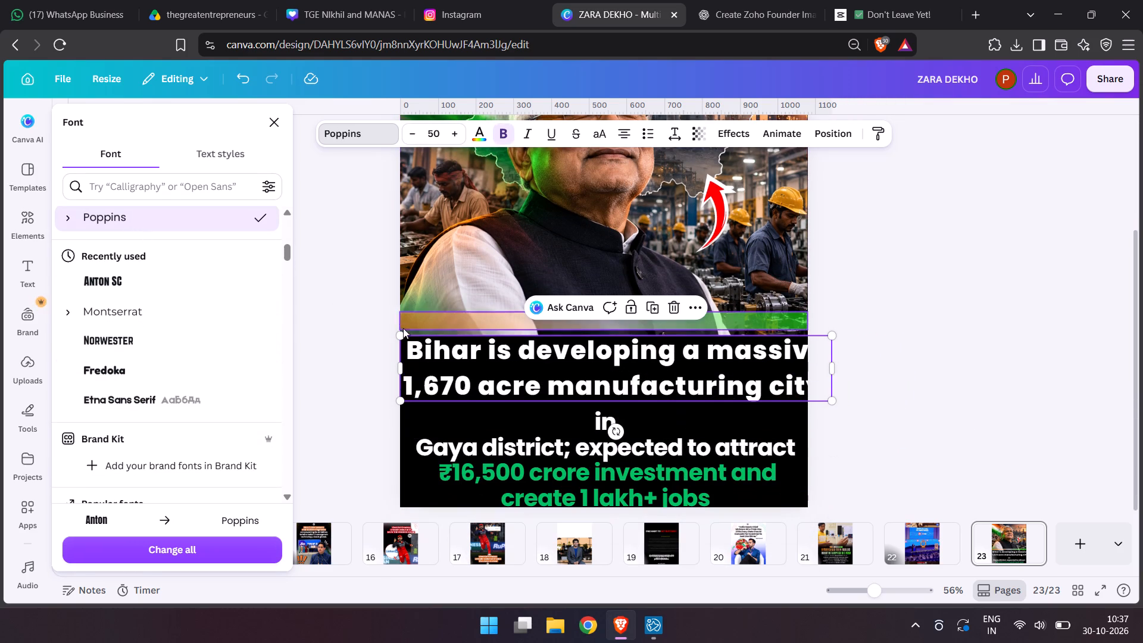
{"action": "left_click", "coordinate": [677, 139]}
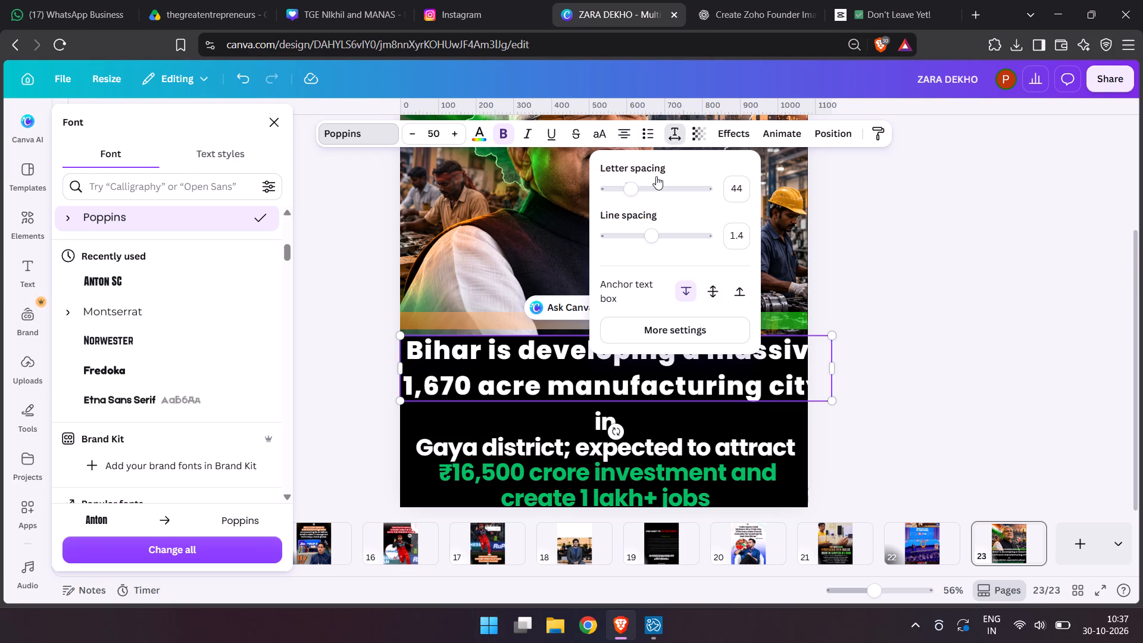
Copy the text style of the "Gaya district" headline text onto the "Bihar is developing" phrase.
{"action": "left_click", "coordinate": [713, 443]}
{"action": "left_click", "coordinate": [880, 131]}
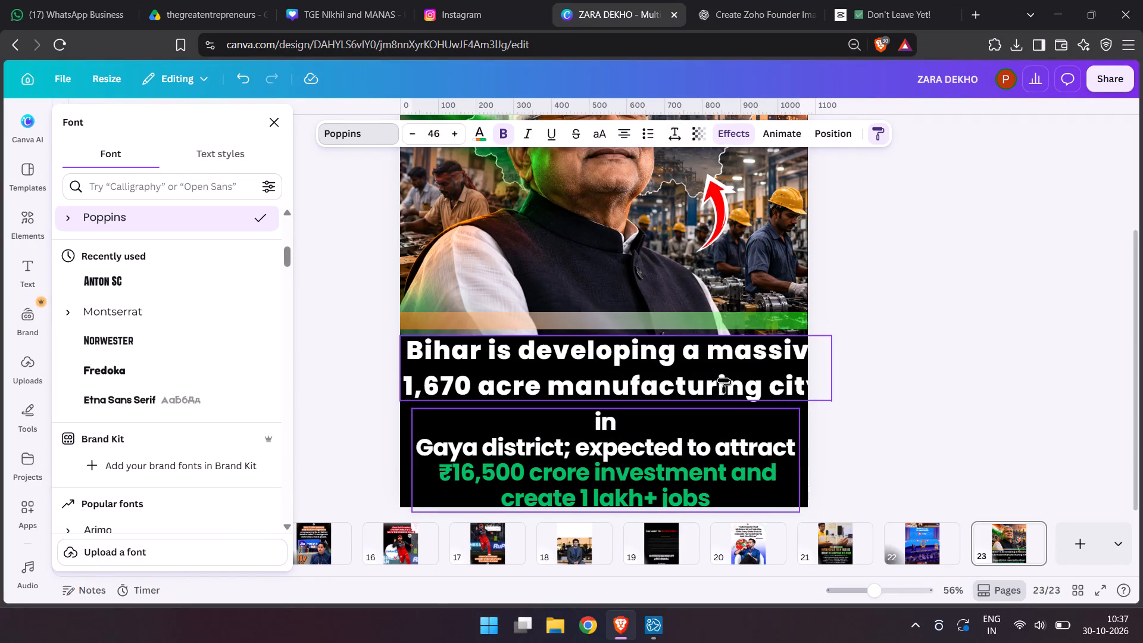
{"action": "left_click", "coordinate": [723, 376]}
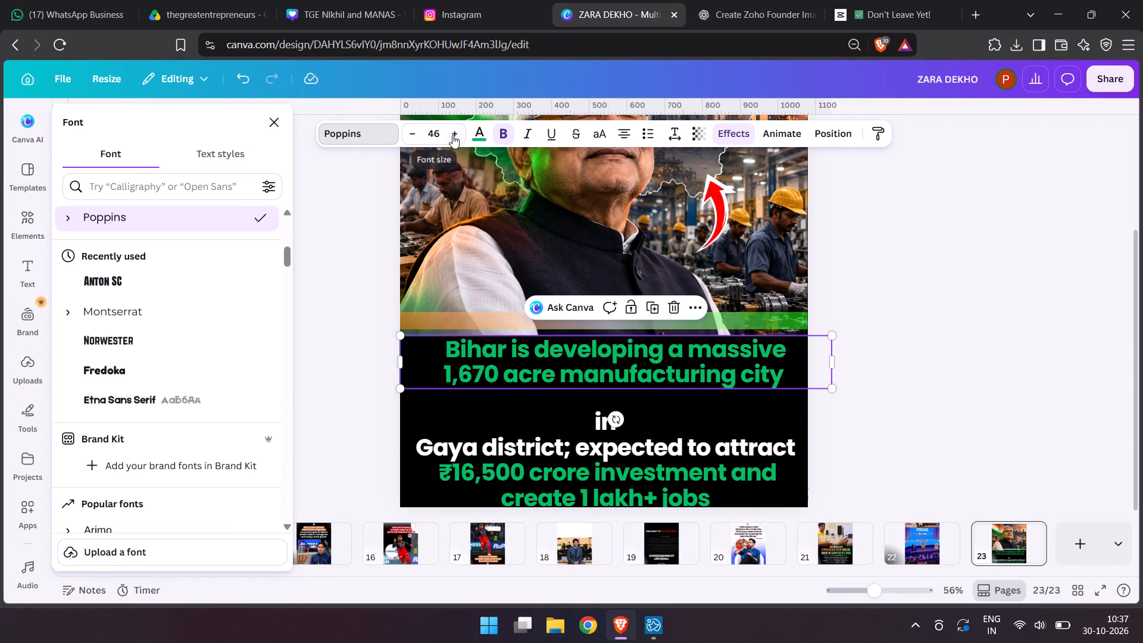
Set the font size of the "Bihar is developing" phrase to 51.
{"action": "triple_click", "coordinate": [452, 135]}
{"action": "left_click", "coordinate": [453, 136]}
{"action": "left_click", "coordinate": [453, 136]}
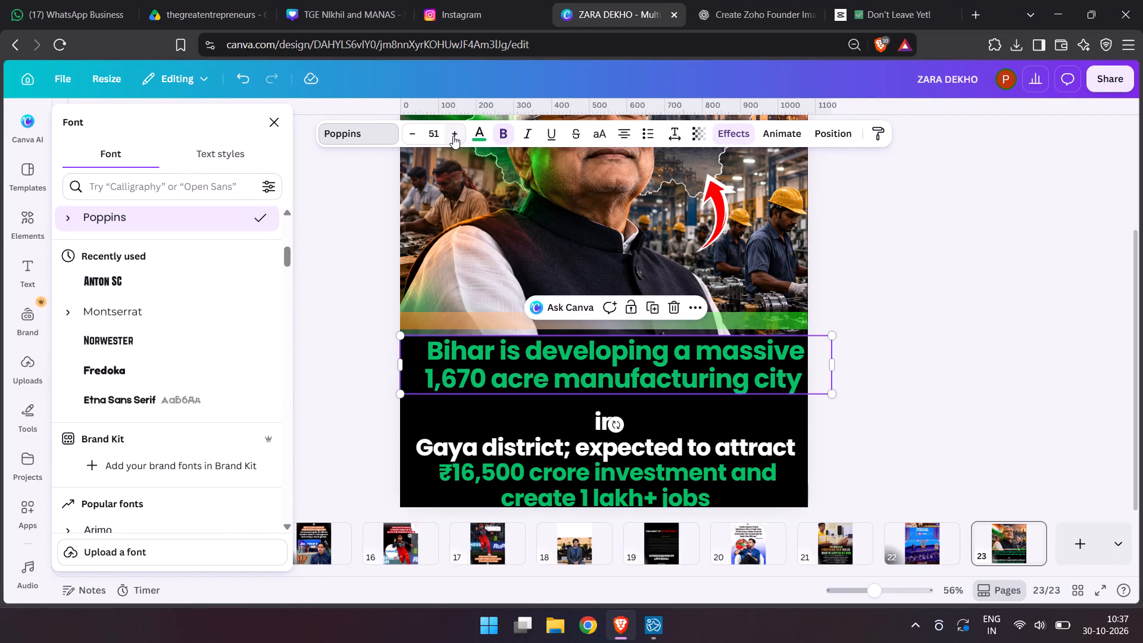
{"action": "double_click", "coordinate": [345, 328]}
Colour the "Bihar is developing" phrase orange.
{"action": "left_click", "coordinate": [561, 377]}
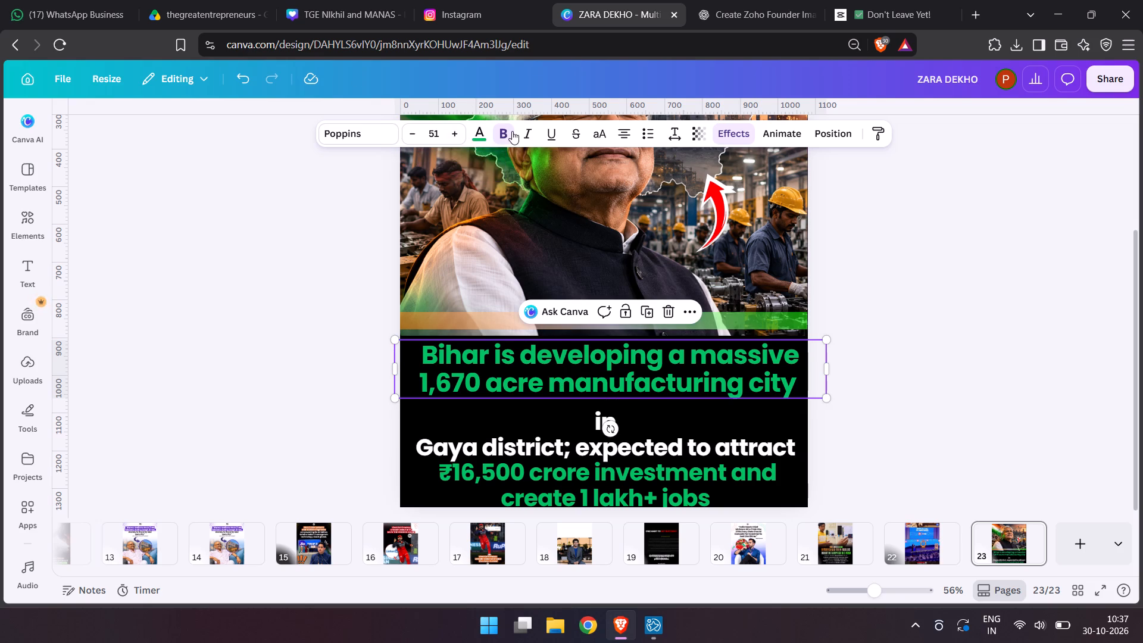
{"action": "left_click", "coordinate": [480, 136]}
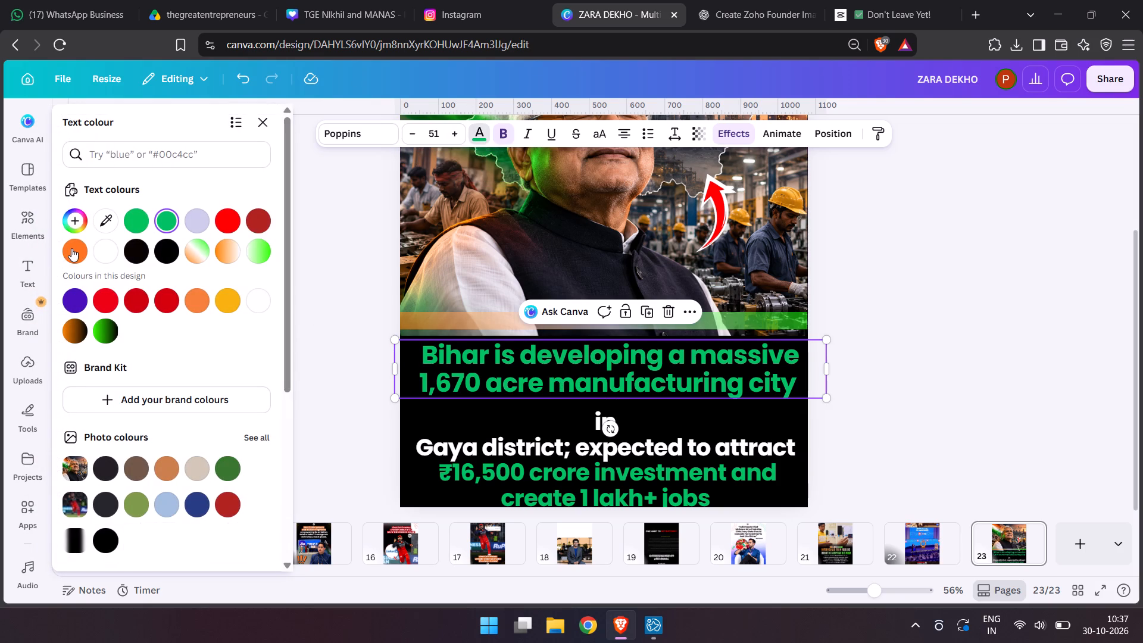
{"action": "left_click", "coordinate": [73, 248]}
{"action": "double_click", "coordinate": [911, 373]}
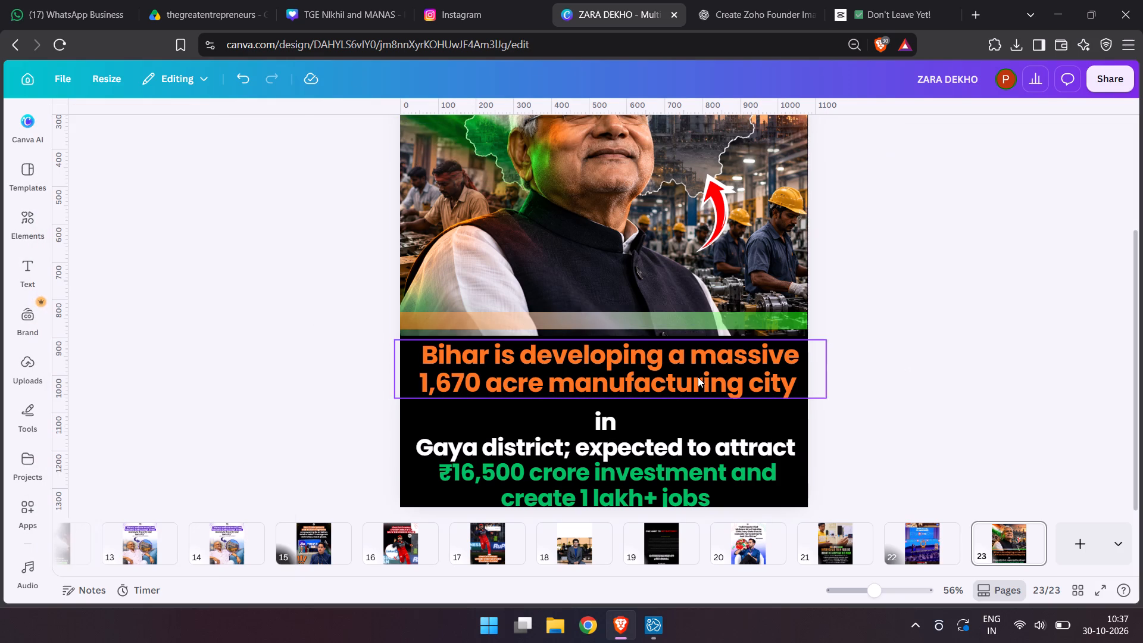
Narrow the orange phrase's text box to about the page width and position it centred just below the tricolour strip.
{"action": "left_click", "coordinate": [698, 376]}
{"action": "left_click_drag", "start_coordinate": [830, 368], "coordinate": [819, 367]}
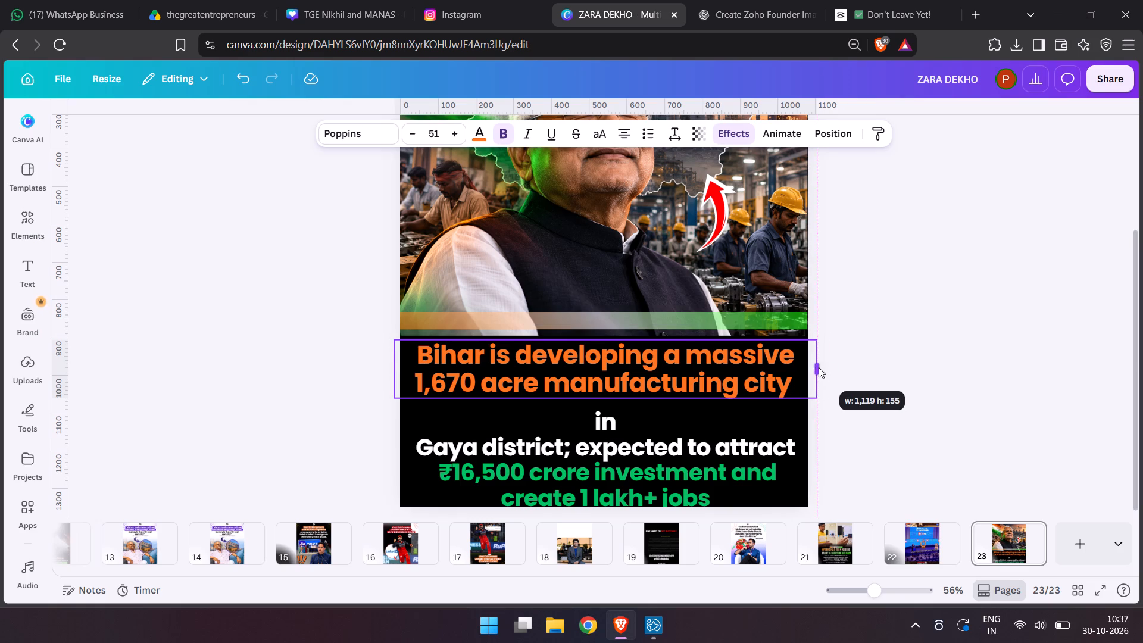
{"action": "left_click_drag", "start_coordinate": [819, 367], "coordinate": [802, 364]}
{"action": "left_click_drag", "start_coordinate": [633, 379], "coordinate": [639, 378]}
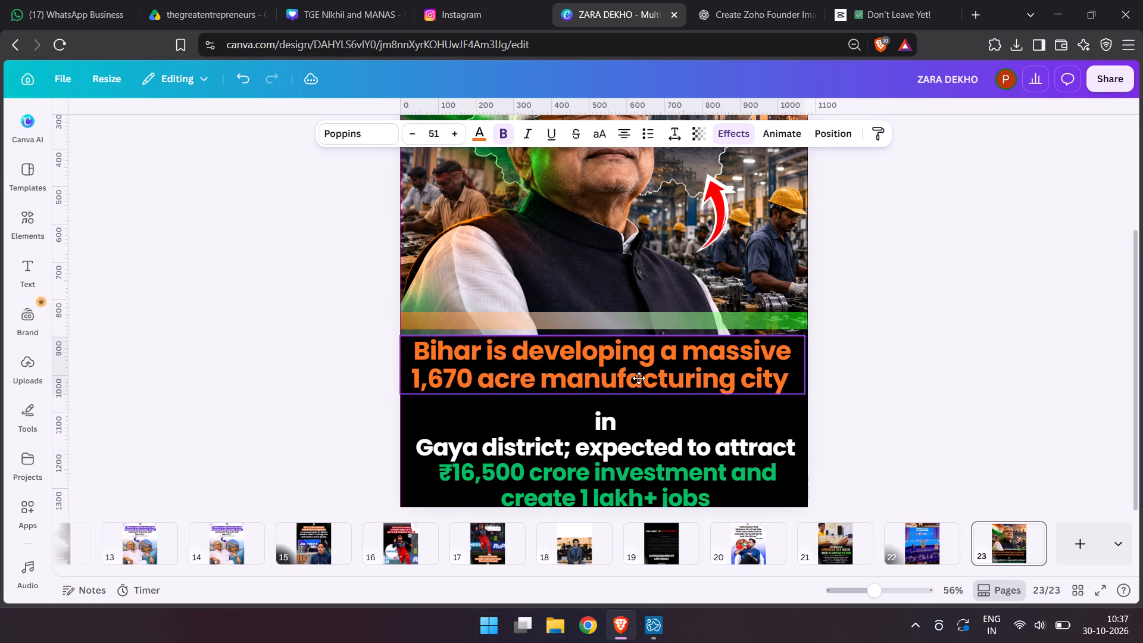
{"action": "left_click_drag", "start_coordinate": [639, 378], "coordinate": [641, 379]}
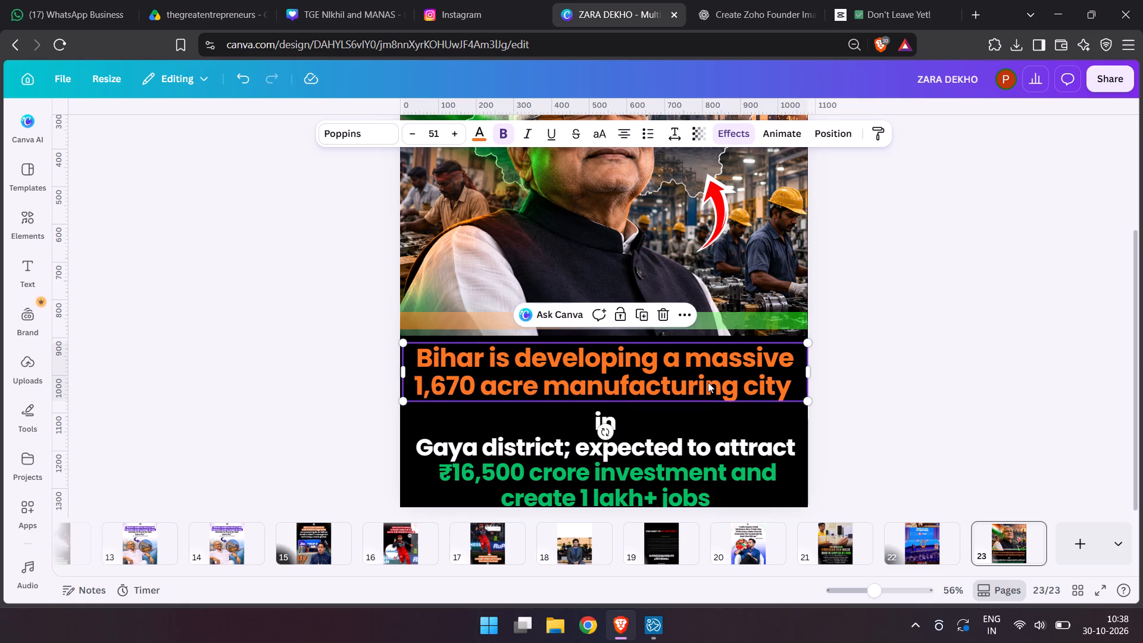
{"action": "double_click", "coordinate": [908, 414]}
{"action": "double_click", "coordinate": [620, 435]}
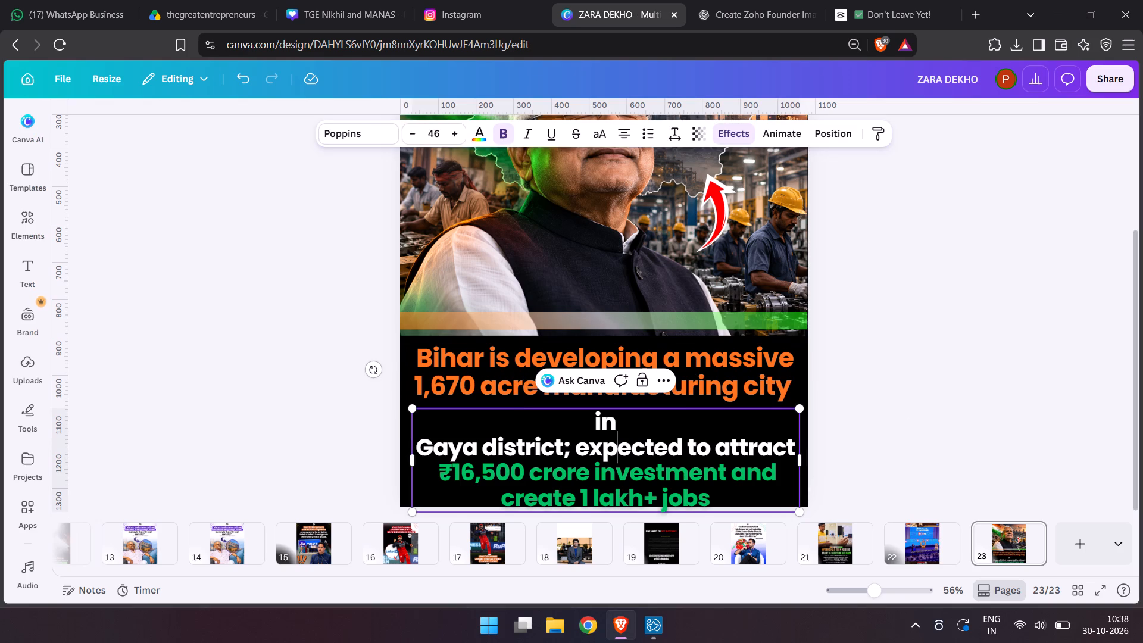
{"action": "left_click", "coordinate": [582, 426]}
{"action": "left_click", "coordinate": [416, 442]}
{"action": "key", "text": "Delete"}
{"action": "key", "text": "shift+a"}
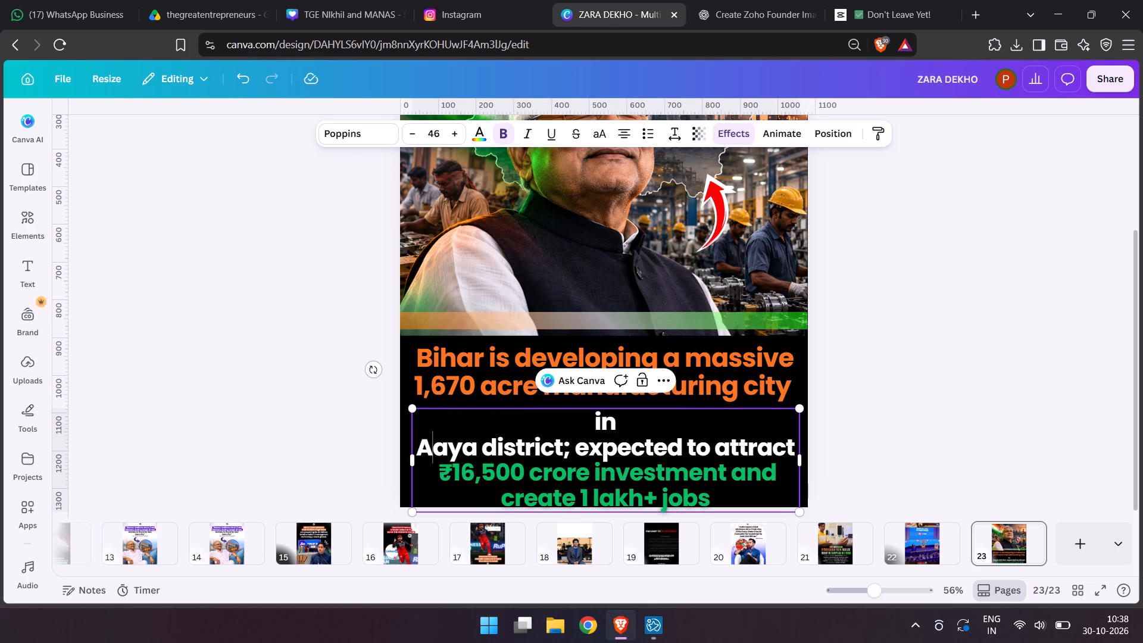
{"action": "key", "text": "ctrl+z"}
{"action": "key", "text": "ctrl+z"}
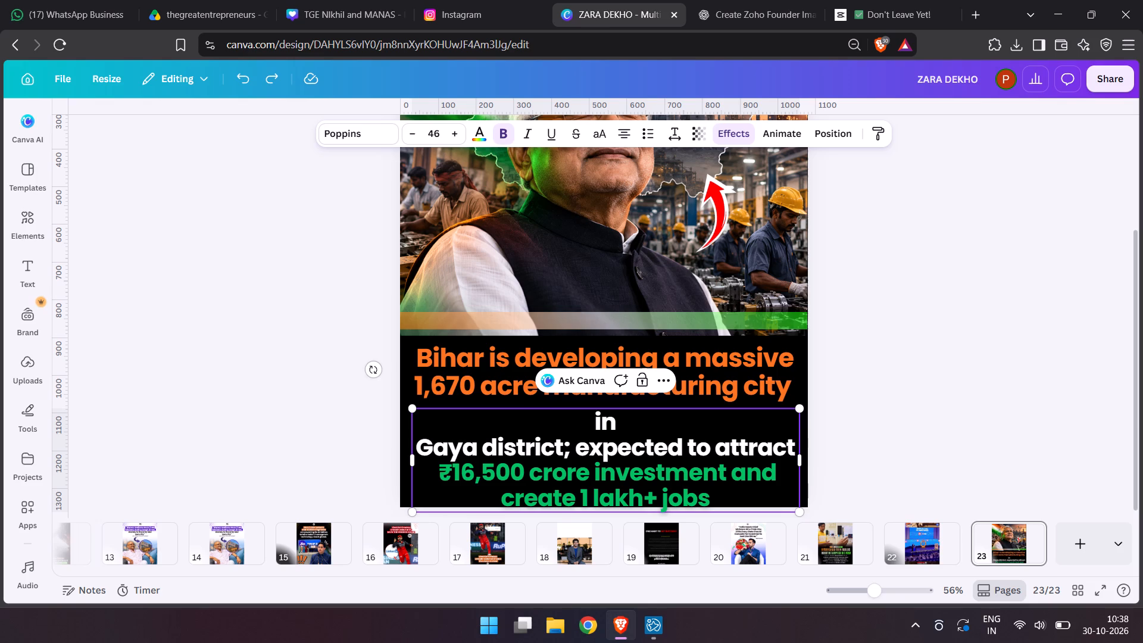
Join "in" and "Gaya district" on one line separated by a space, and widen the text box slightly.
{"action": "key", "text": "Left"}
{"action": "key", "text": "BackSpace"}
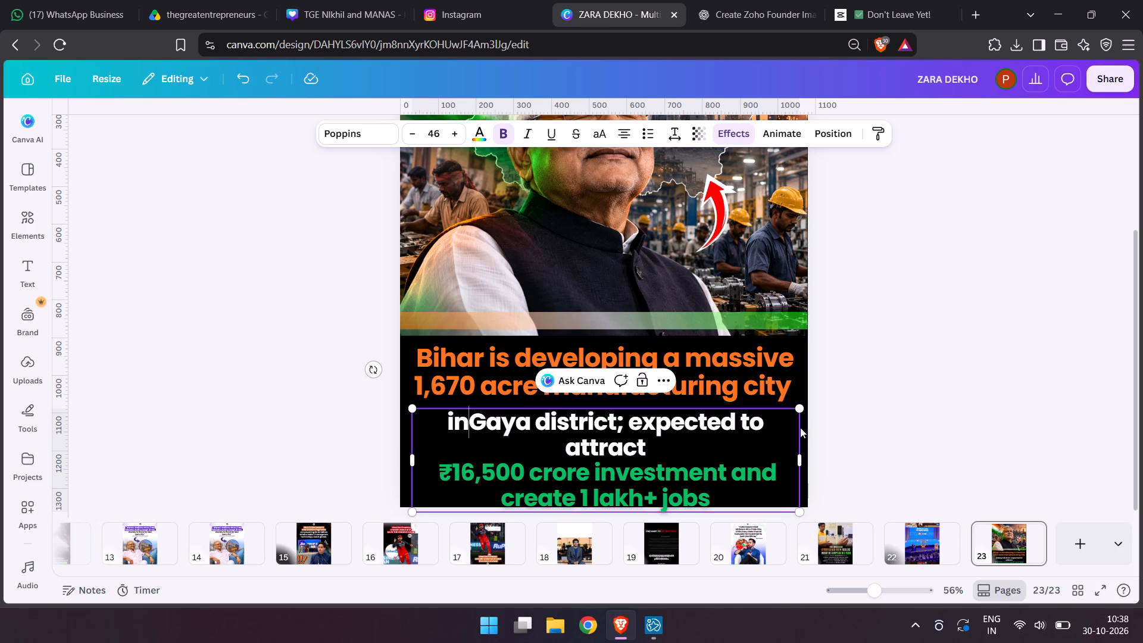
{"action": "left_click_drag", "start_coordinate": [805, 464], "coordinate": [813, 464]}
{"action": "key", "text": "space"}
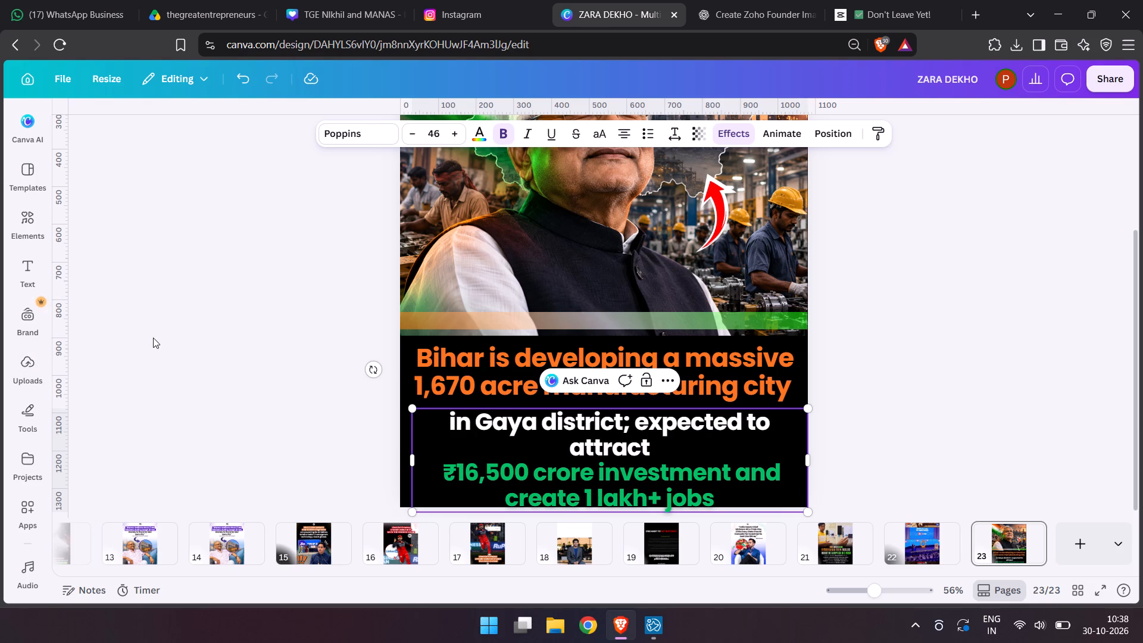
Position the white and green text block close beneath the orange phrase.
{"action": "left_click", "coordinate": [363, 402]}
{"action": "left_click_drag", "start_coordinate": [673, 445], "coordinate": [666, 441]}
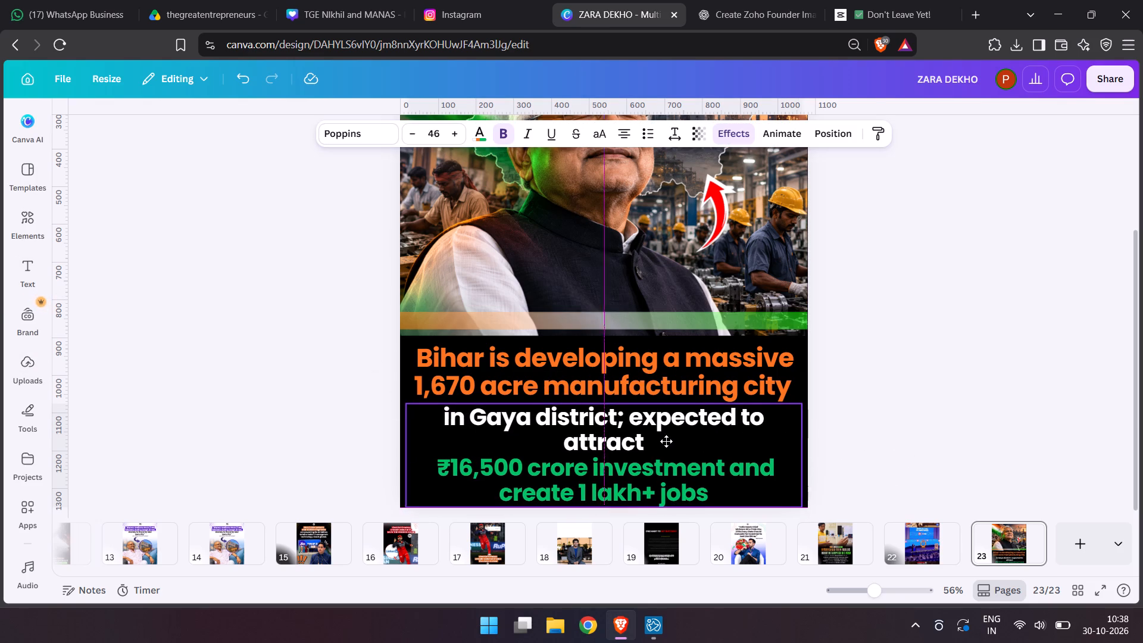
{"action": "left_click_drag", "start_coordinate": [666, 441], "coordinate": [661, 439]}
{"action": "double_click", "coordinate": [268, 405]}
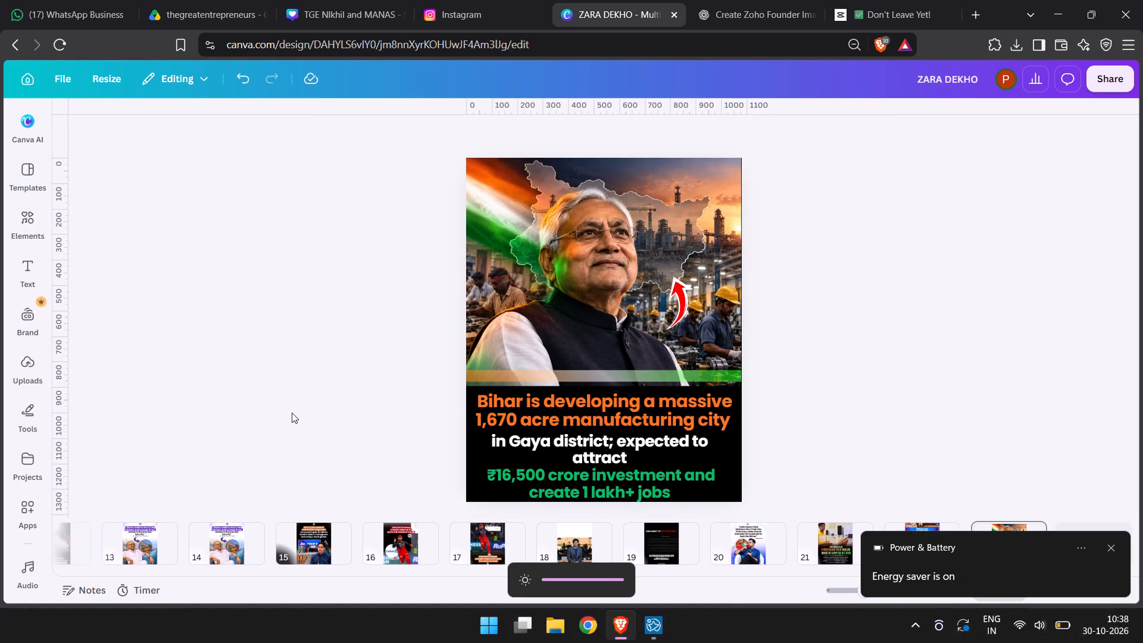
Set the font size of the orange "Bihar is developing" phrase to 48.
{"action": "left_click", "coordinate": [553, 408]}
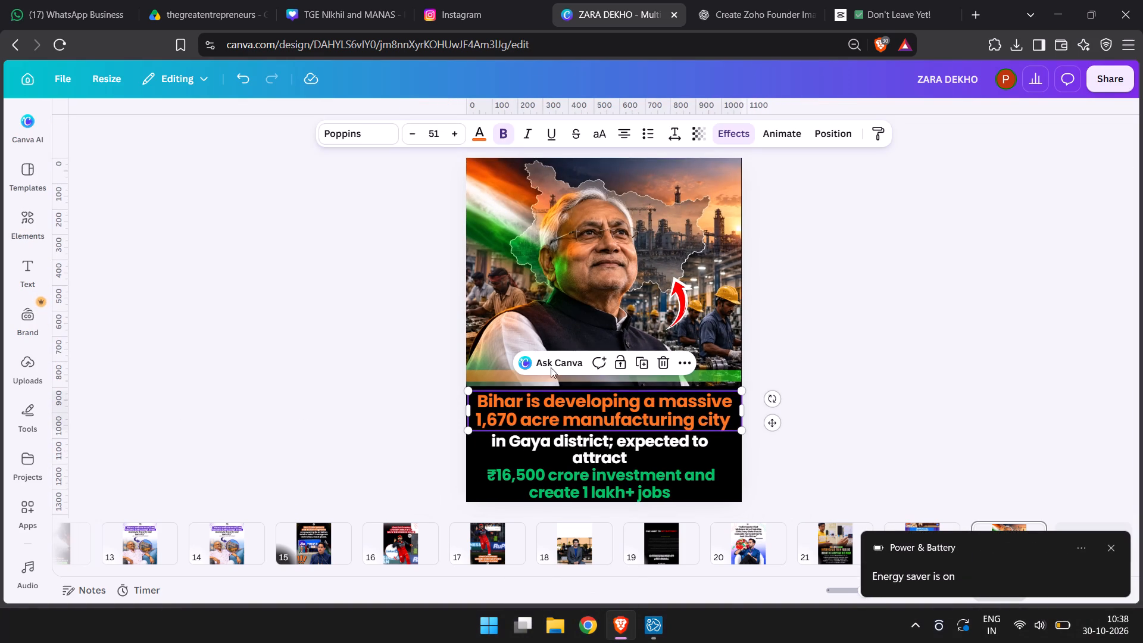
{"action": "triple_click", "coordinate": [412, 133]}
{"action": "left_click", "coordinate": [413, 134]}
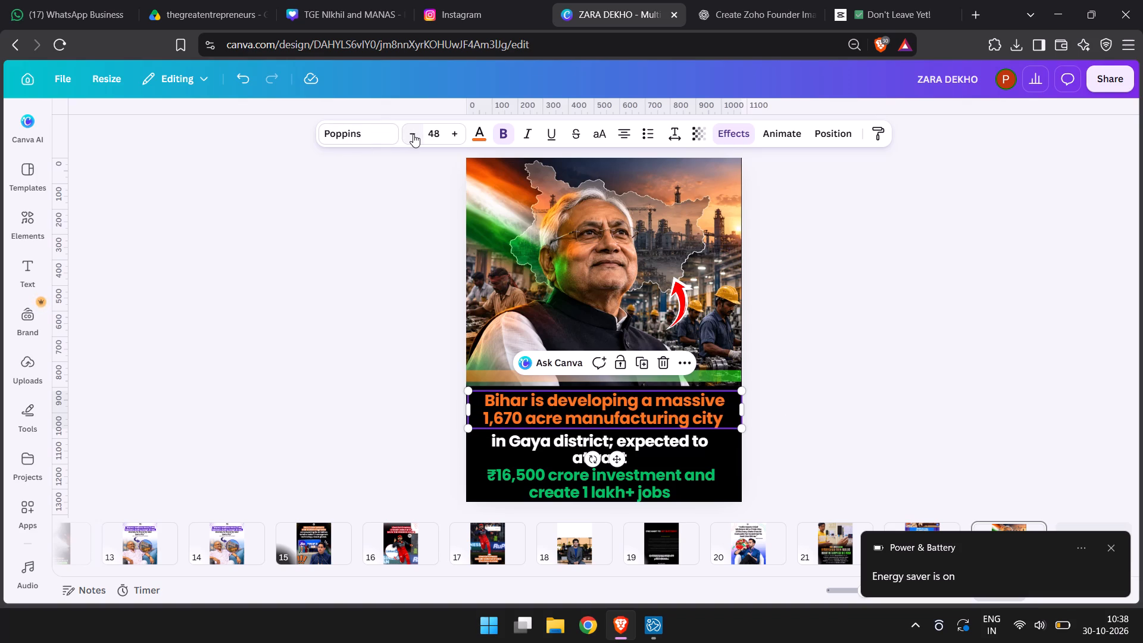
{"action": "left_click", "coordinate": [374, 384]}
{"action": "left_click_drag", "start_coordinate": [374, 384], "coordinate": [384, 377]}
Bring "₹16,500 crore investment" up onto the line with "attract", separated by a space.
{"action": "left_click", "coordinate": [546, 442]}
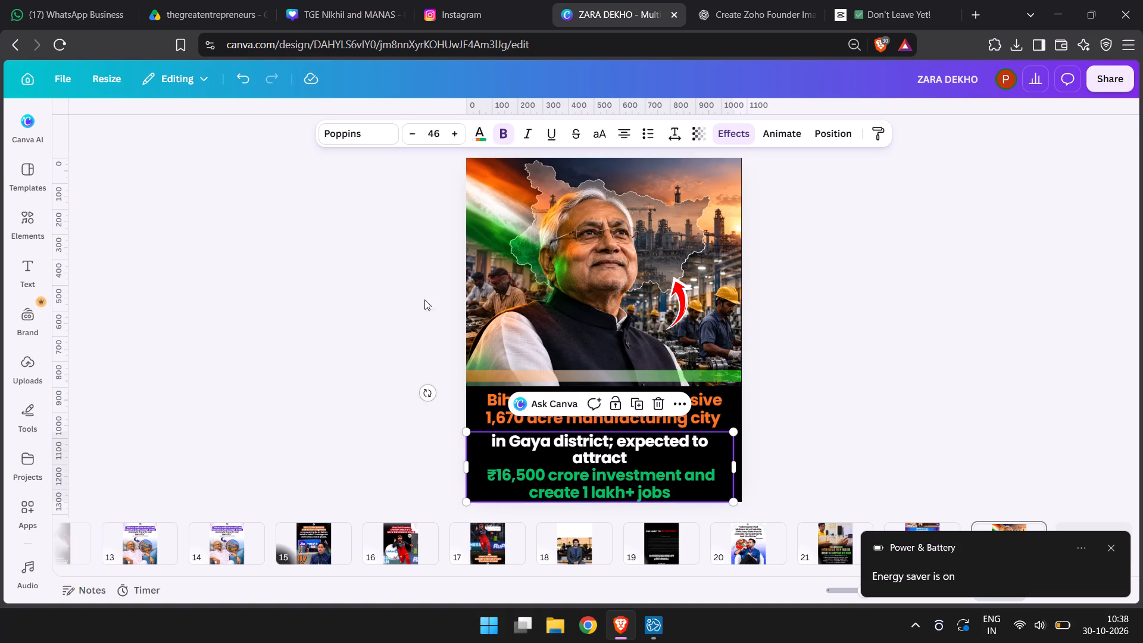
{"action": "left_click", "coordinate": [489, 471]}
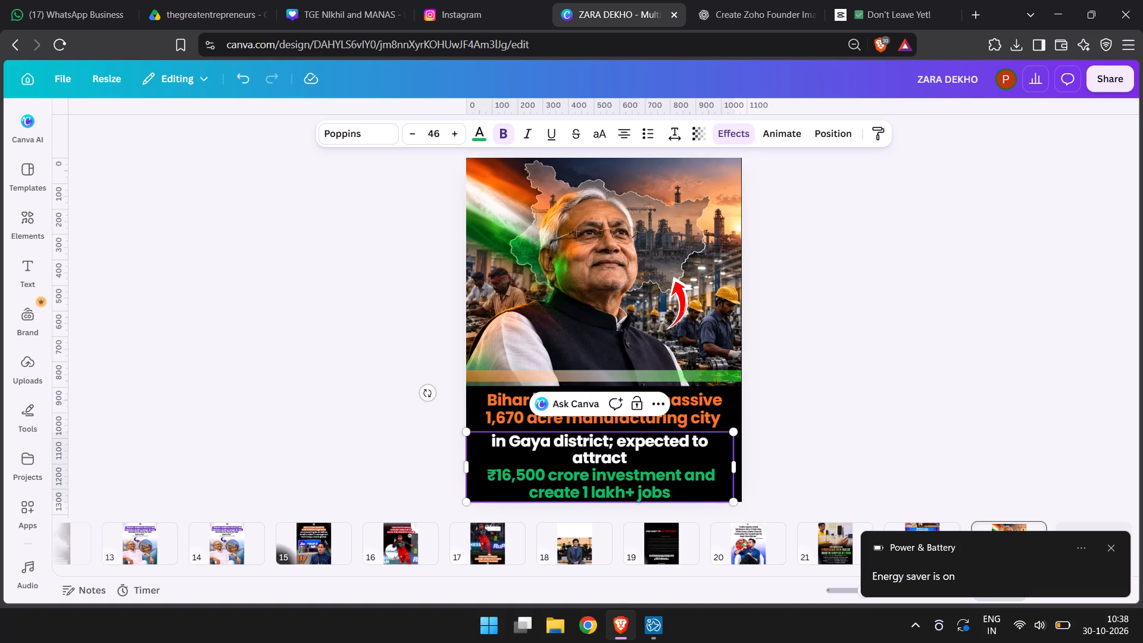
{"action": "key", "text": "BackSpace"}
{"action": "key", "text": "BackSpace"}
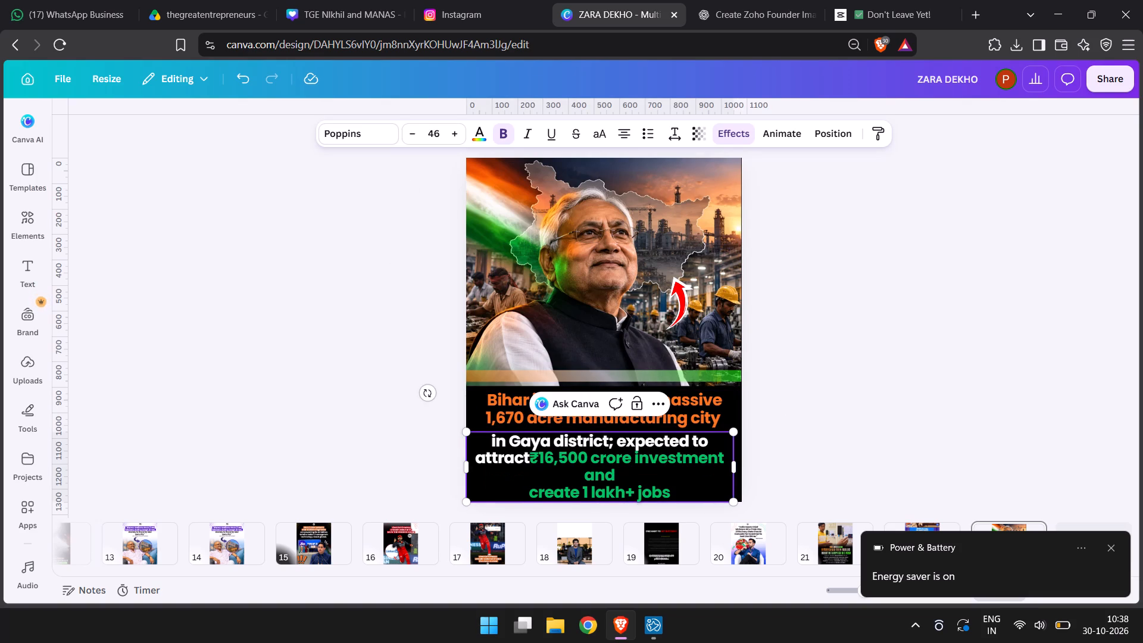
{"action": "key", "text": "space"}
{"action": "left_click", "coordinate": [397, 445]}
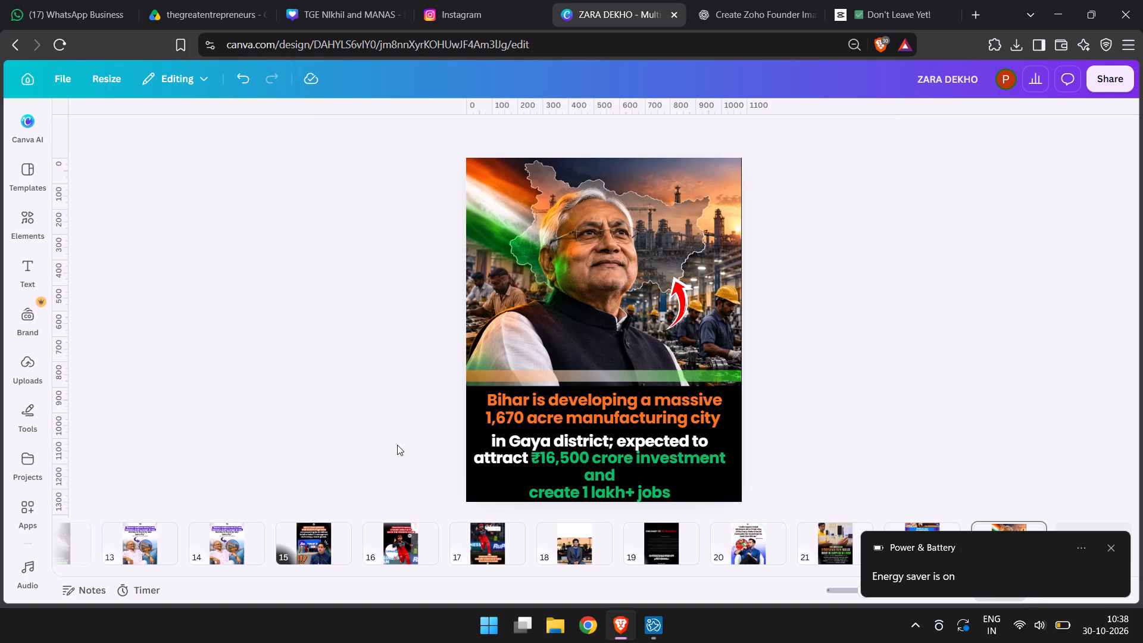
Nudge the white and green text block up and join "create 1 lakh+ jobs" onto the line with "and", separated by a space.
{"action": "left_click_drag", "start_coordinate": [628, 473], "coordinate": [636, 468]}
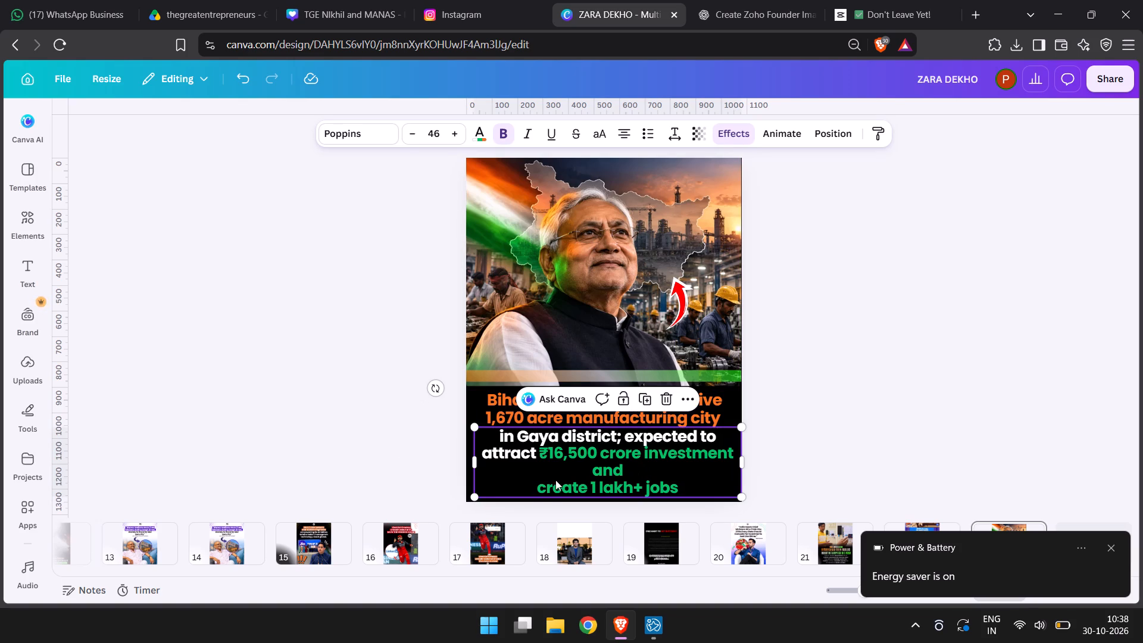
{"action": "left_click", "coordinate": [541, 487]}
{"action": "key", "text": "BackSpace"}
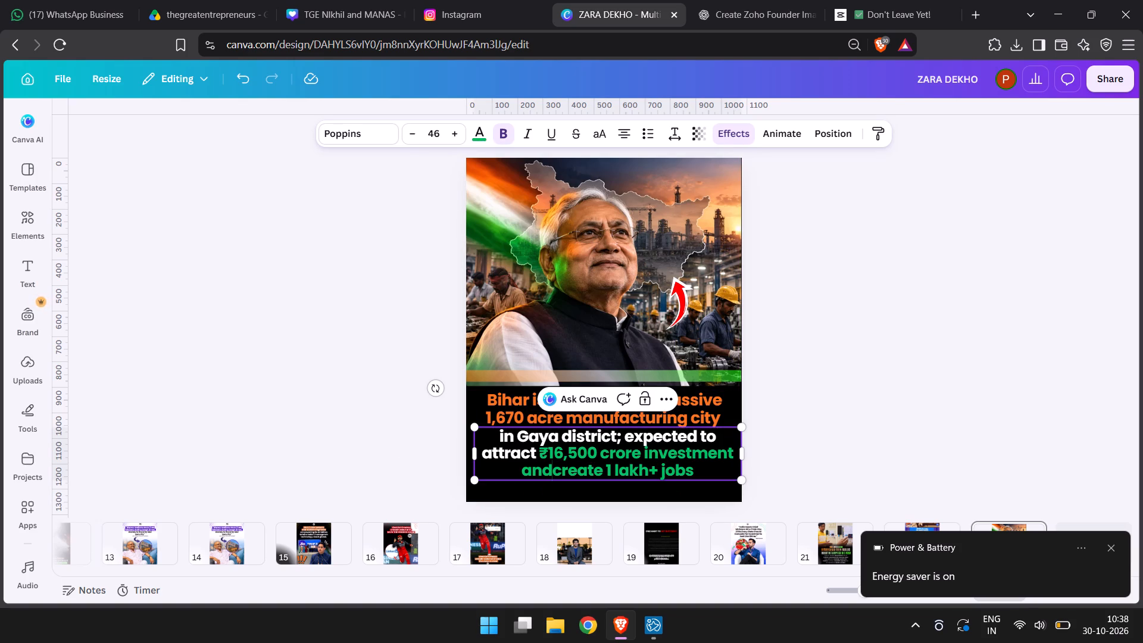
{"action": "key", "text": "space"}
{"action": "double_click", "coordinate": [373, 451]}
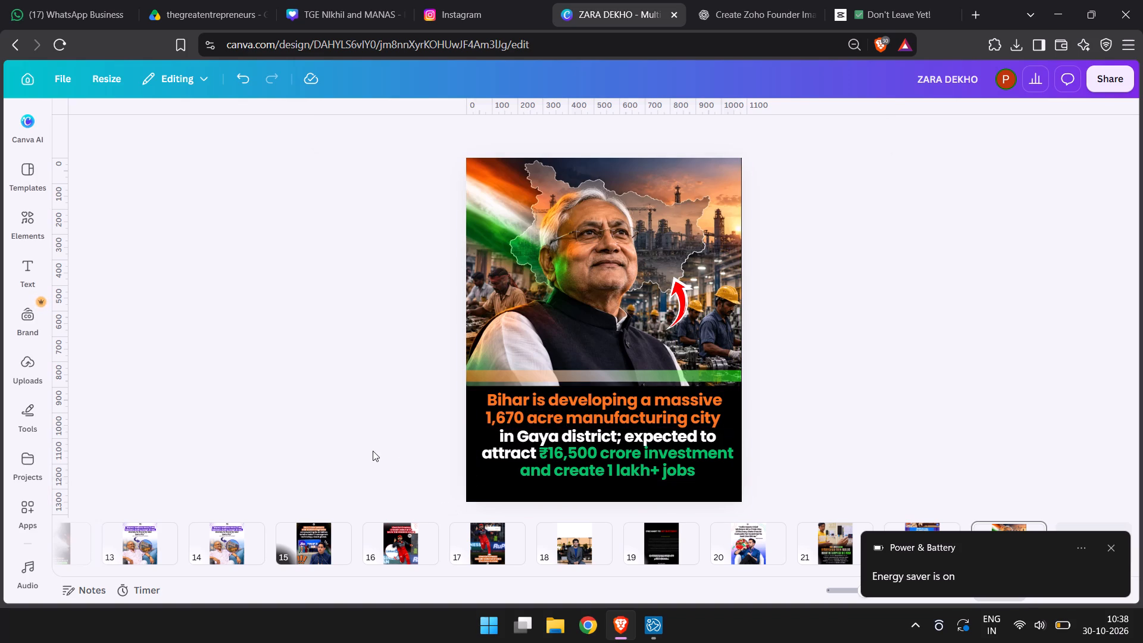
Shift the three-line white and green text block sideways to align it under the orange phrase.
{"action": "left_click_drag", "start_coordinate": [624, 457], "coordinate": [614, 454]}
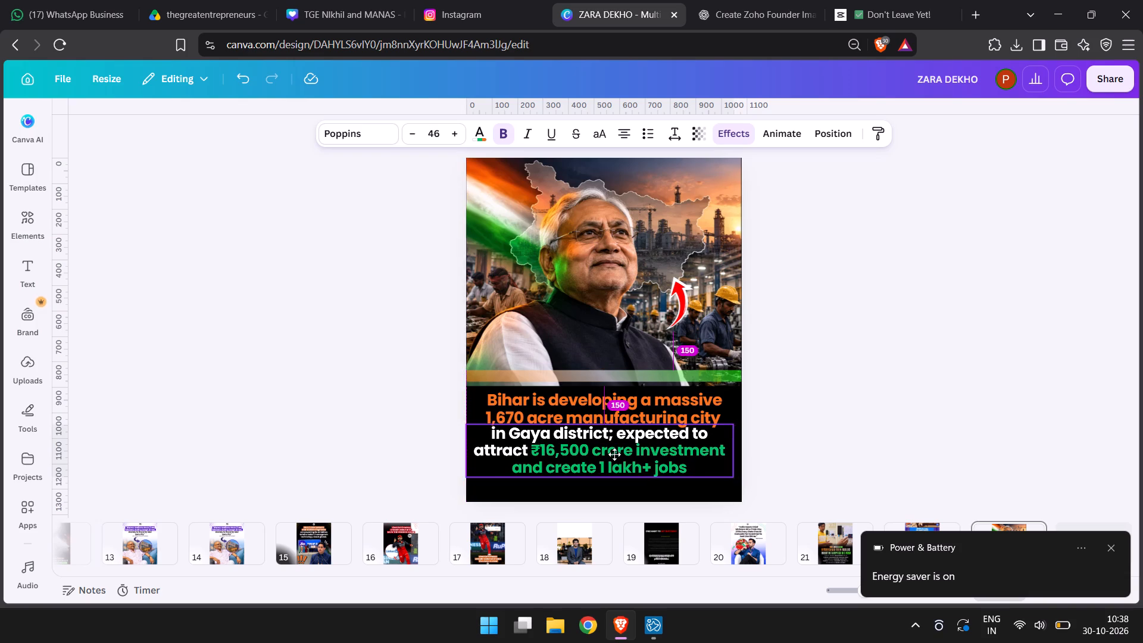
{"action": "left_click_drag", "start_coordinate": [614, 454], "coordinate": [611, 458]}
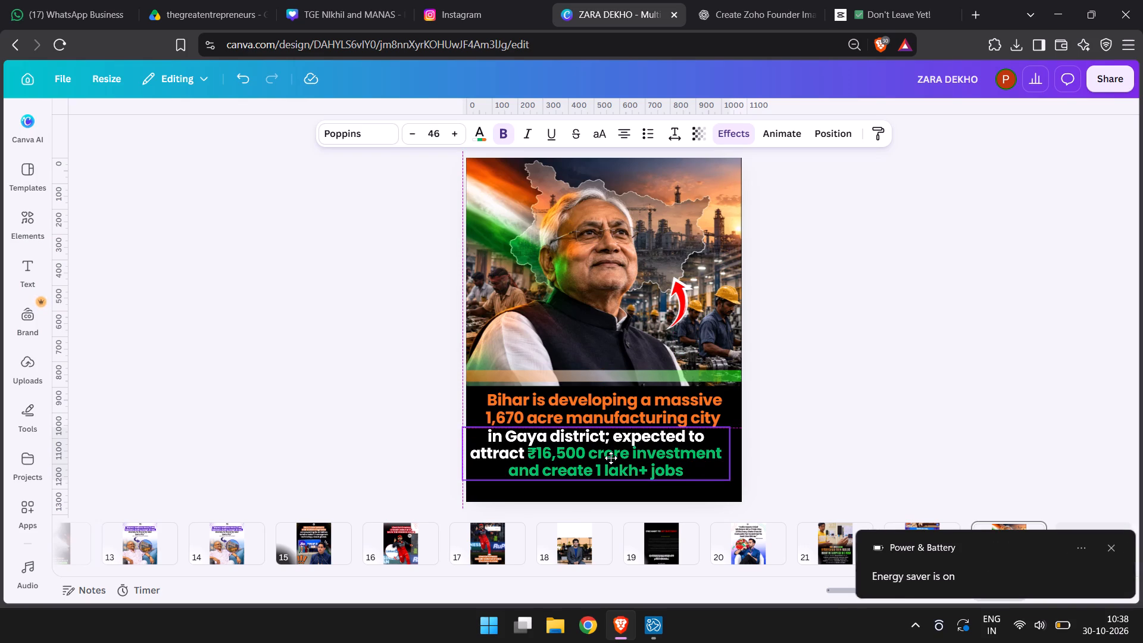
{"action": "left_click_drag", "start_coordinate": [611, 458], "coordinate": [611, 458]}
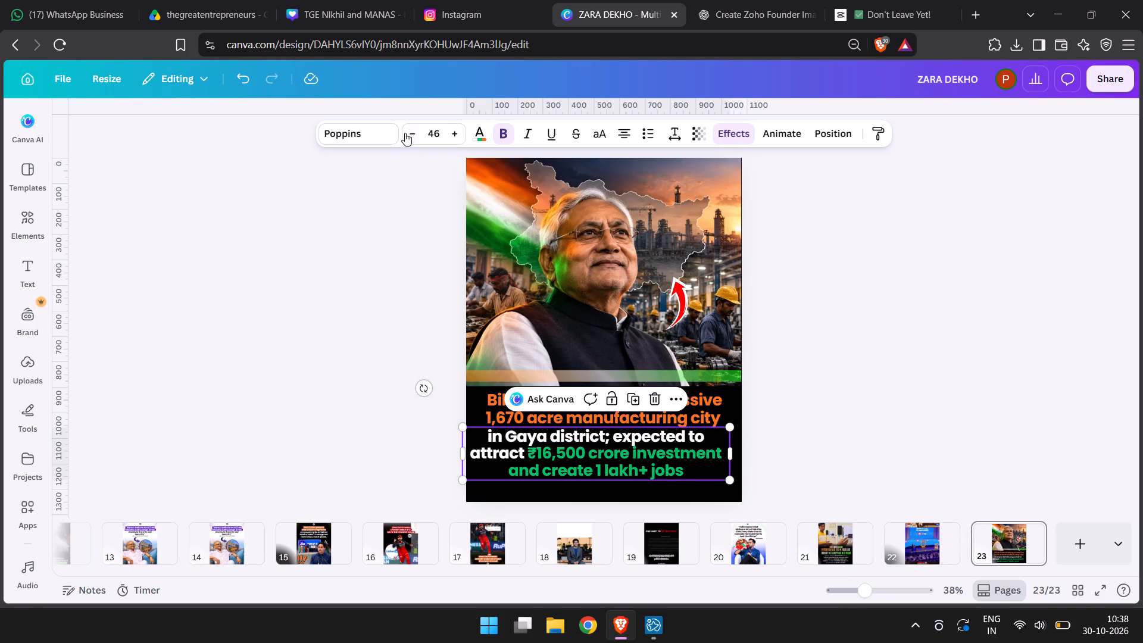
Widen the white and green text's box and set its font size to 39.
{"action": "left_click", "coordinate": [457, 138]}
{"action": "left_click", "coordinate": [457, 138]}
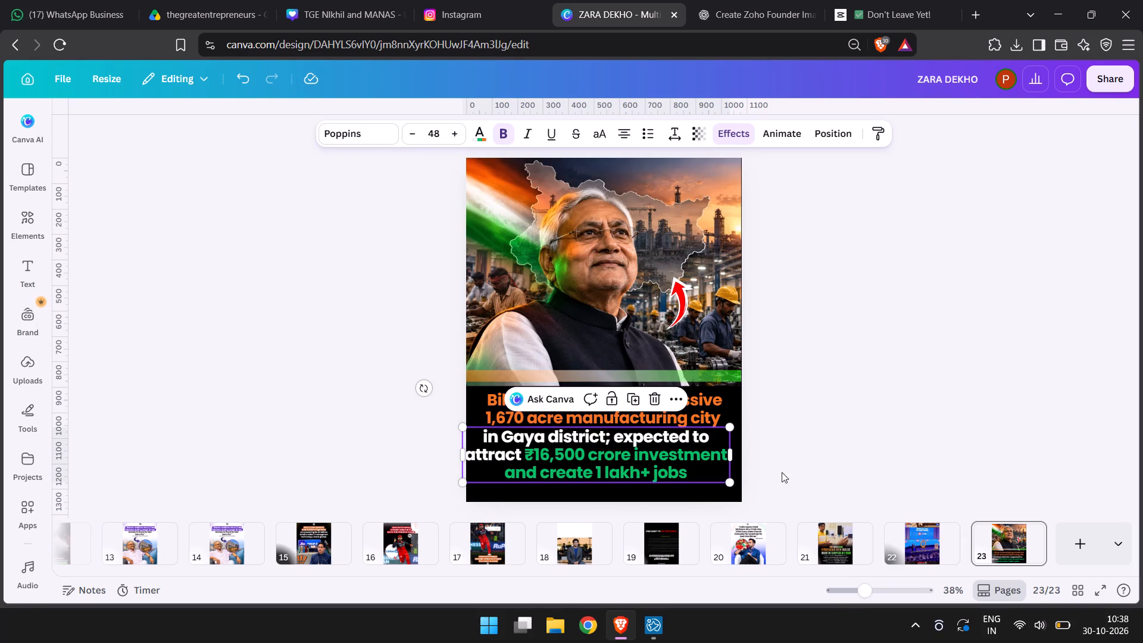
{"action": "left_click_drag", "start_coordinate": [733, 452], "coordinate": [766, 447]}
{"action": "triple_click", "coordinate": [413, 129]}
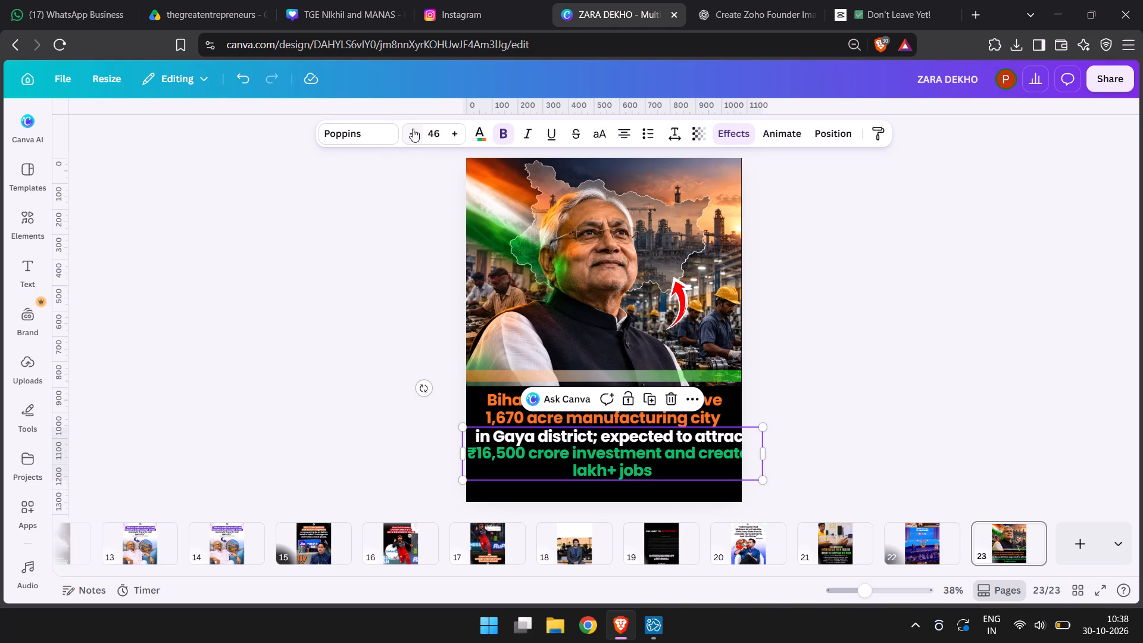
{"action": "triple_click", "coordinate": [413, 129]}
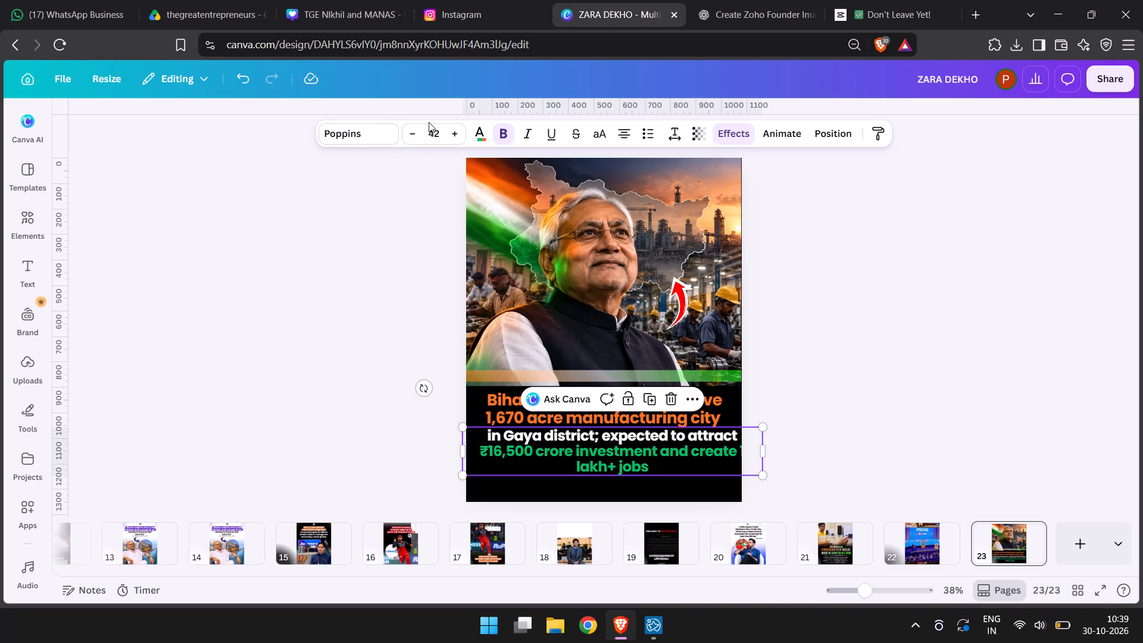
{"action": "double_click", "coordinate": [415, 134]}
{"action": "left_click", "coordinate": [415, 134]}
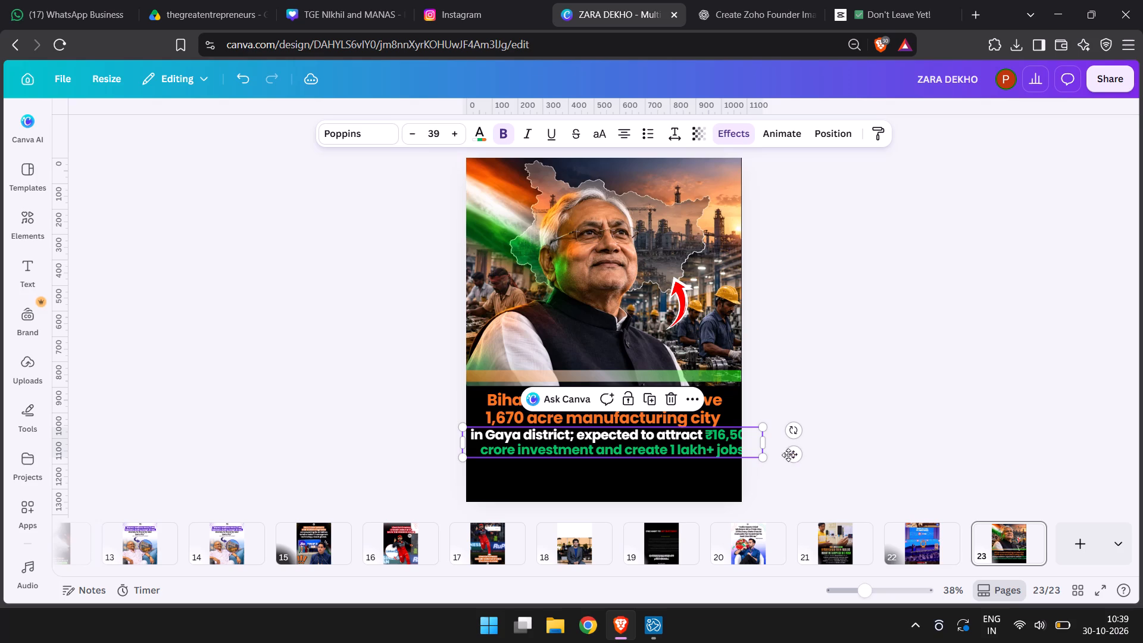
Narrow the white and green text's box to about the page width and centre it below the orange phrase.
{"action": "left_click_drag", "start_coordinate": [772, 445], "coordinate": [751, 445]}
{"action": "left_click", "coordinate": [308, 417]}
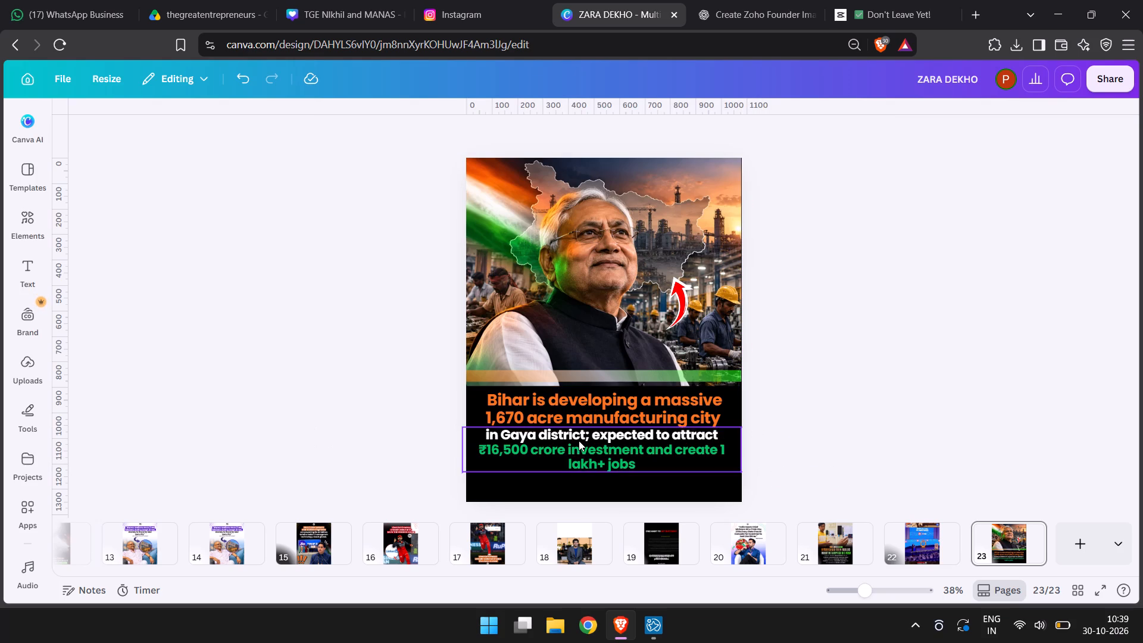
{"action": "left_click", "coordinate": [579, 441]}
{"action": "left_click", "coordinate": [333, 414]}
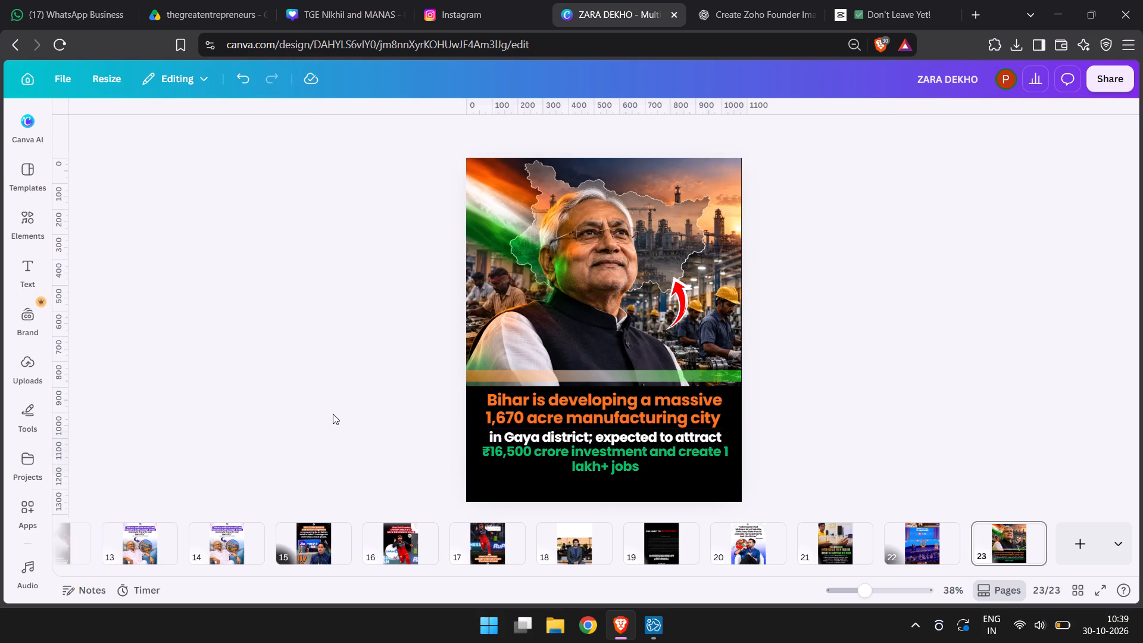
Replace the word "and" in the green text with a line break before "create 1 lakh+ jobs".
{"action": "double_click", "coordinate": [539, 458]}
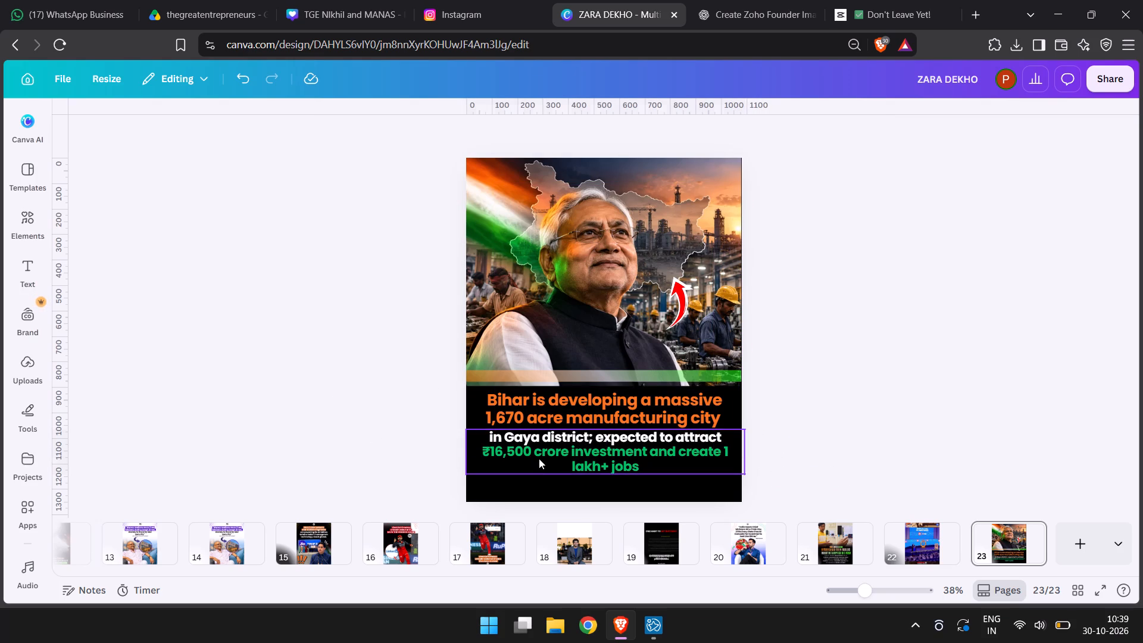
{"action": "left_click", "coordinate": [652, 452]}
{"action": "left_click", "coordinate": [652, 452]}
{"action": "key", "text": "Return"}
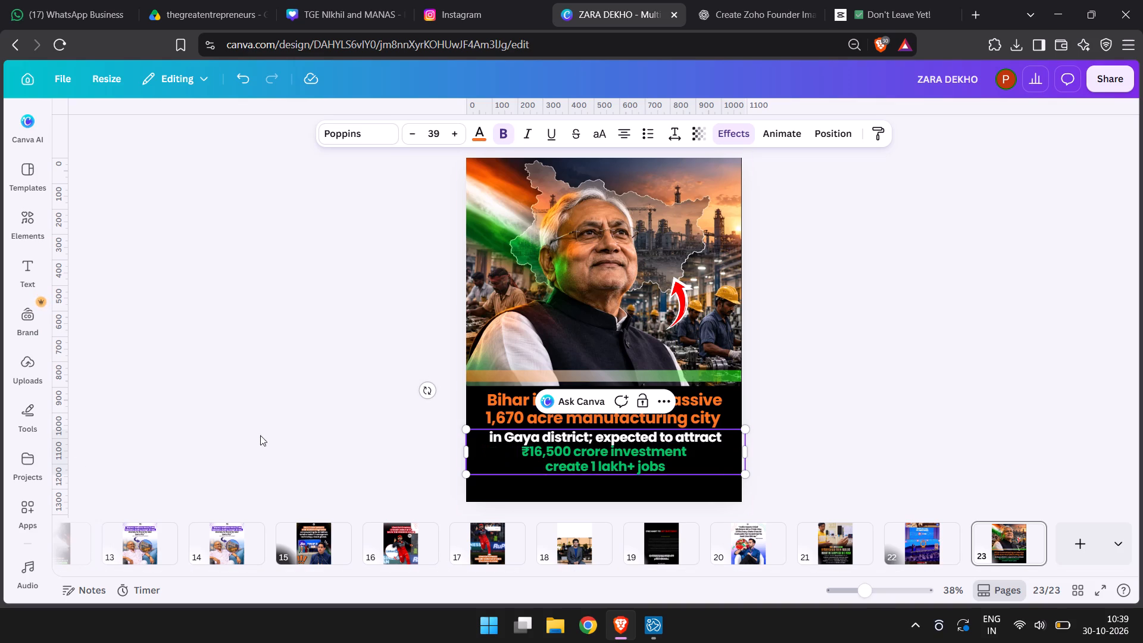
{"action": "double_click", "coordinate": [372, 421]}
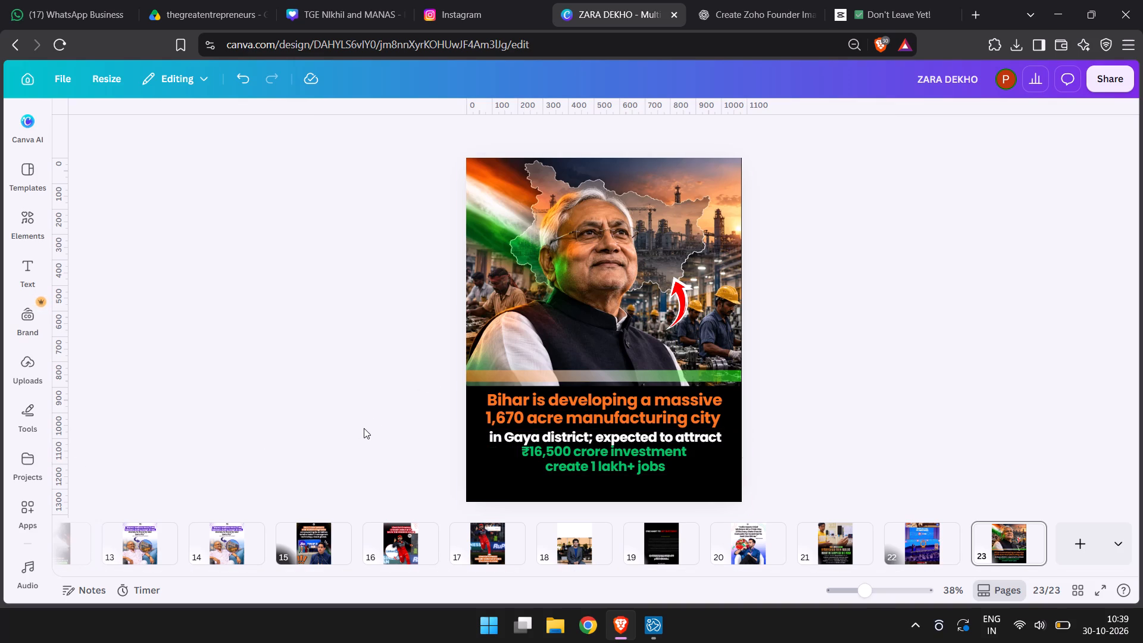
Undo the recent edits back to the page with the orange arrow and no headline text.
{"action": "key", "text": "ctrl+z"}
{"action": "key", "text": "ctrl+z"}
{"action": "key", "text": "ctrl+z"}
{"action": "key", "text": "ctrl+z"}
{"action": "key", "text": "ctrl+z"}
{"action": "key", "text": "ctrl+z"}
{"action": "key", "text": "ctrl+z"}
{"action": "key", "text": "ctrl+z"}
{"action": "key", "text": "ctrl+z"}
{"action": "key", "text": "ctrl+z"}
{"action": "key", "text": "ctrl+z"}
{"action": "key", "text": "ctrl+z"}
{"action": "key", "text": "ctrl+z"}
{"action": "key", "text": "ctrl+z"}
{"action": "key", "text": "ctrl+z"}
{"action": "key", "text": "ctrl+z"}
{"action": "key", "text": "ctrl+z"}
{"action": "key", "text": "ctrl+z"}
{"action": "key", "text": "ctrl+z"}
{"action": "key", "text": "ctrl+z"}
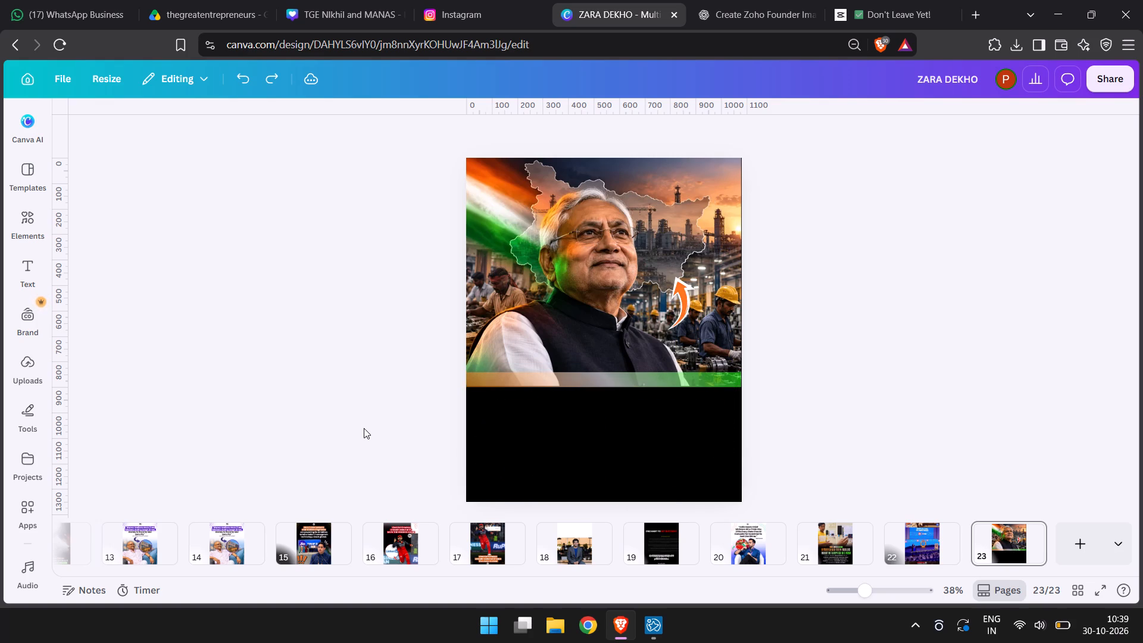
{"action": "key", "text": "ctrl+y"}
{"action": "key", "text": "ctrl+y"}
{"action": "key", "text": "ctrl+y"}
{"action": "key", "text": "ctrl+y"}
{"action": "key", "text": "ctrl+y"}
{"action": "key", "text": "ctrl+y"}
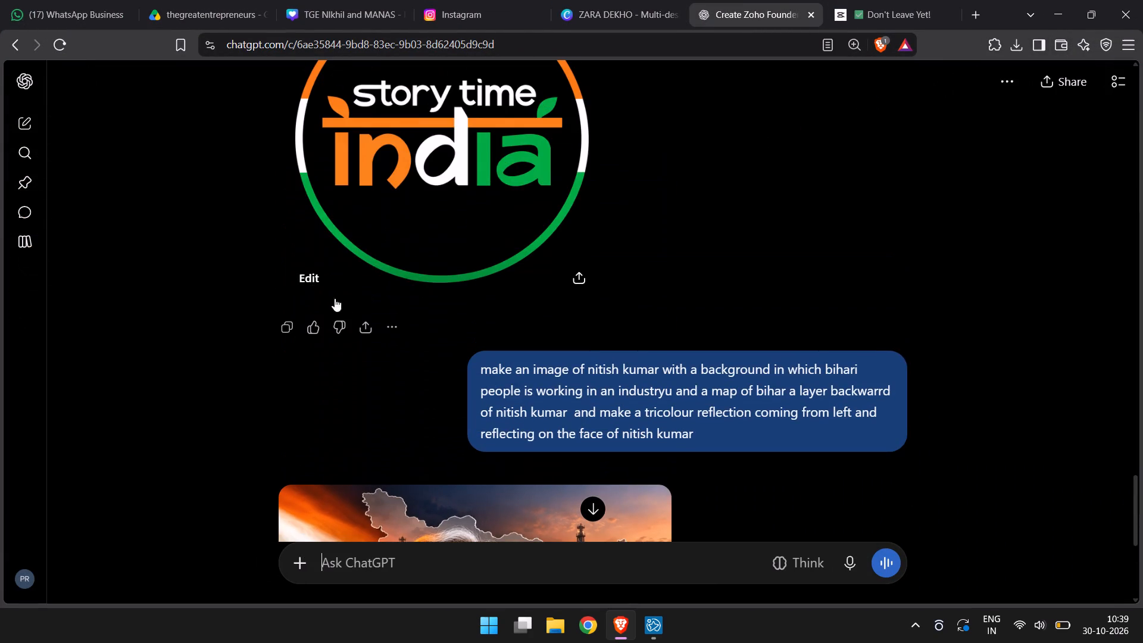
{"action": "left_click", "coordinate": [286, 327]}
{"action": "left_click", "coordinate": [598, 0]}
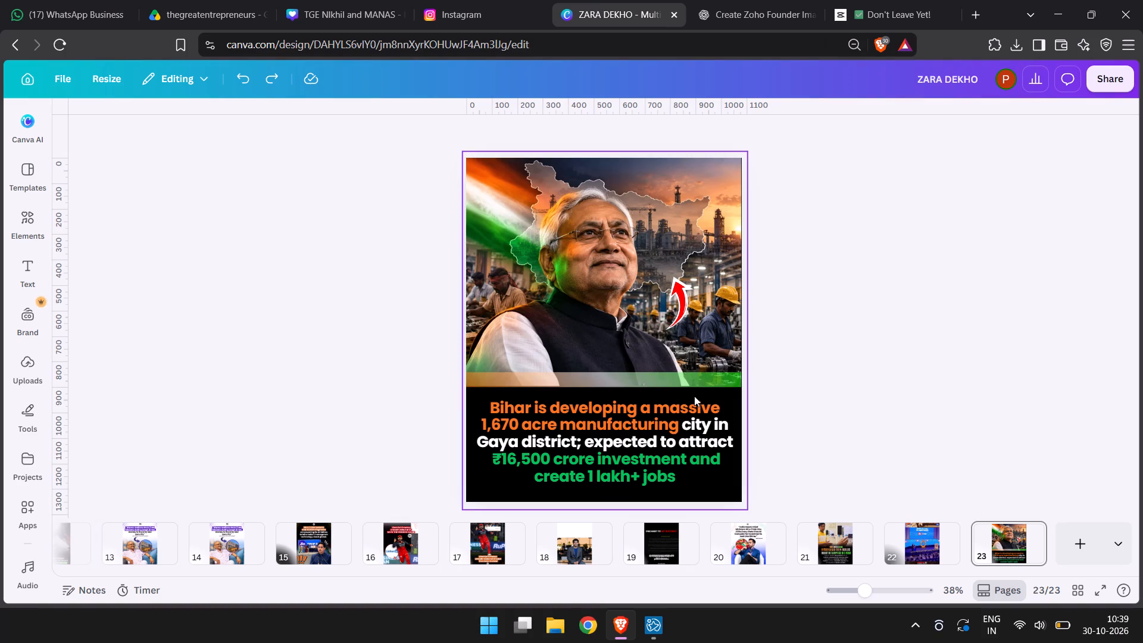
{"action": "key", "text": "ctrl+v"}
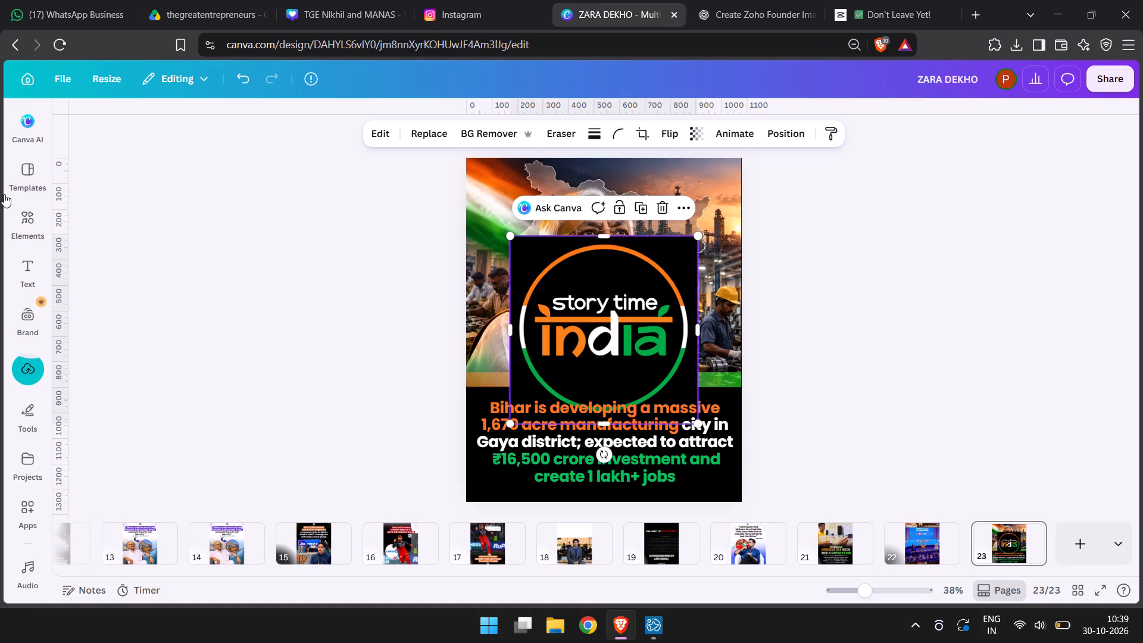
Add a circular picture frame over the page and place the story time india logo inside it.
{"action": "left_click", "coordinate": [29, 205]}
{"action": "left_click", "coordinate": [176, 179]}
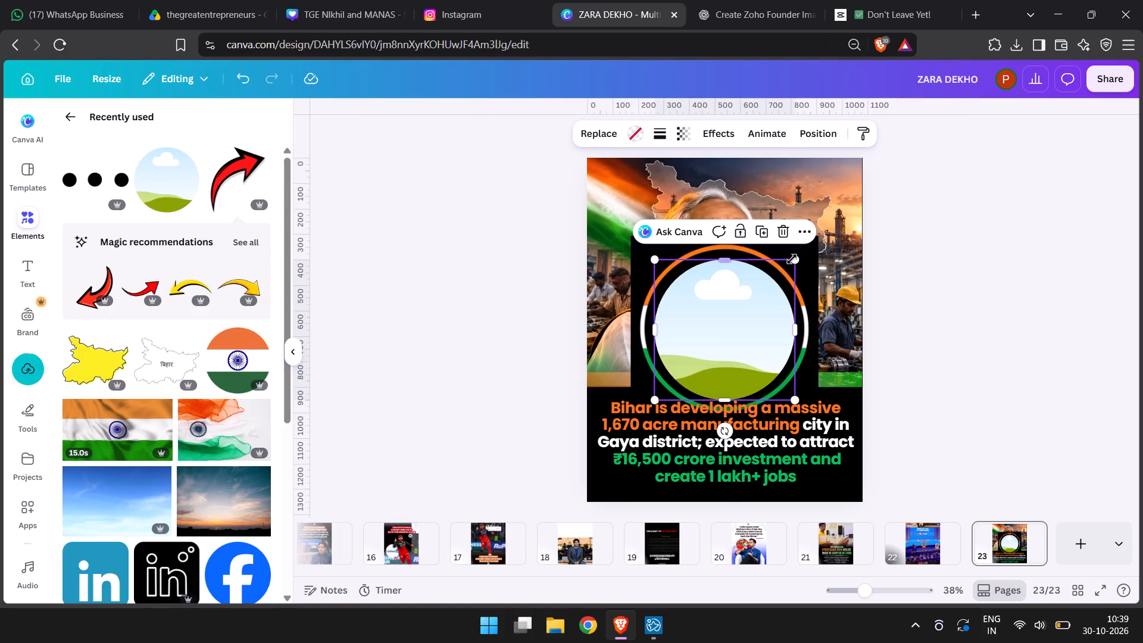
{"action": "left_click_drag", "start_coordinate": [804, 258], "coordinate": [748, 297]}
Enlarge and shift the logo within its circular frame so the coloured outer ring is mostly cropped away.
{"action": "double_click", "coordinate": [741, 316]}
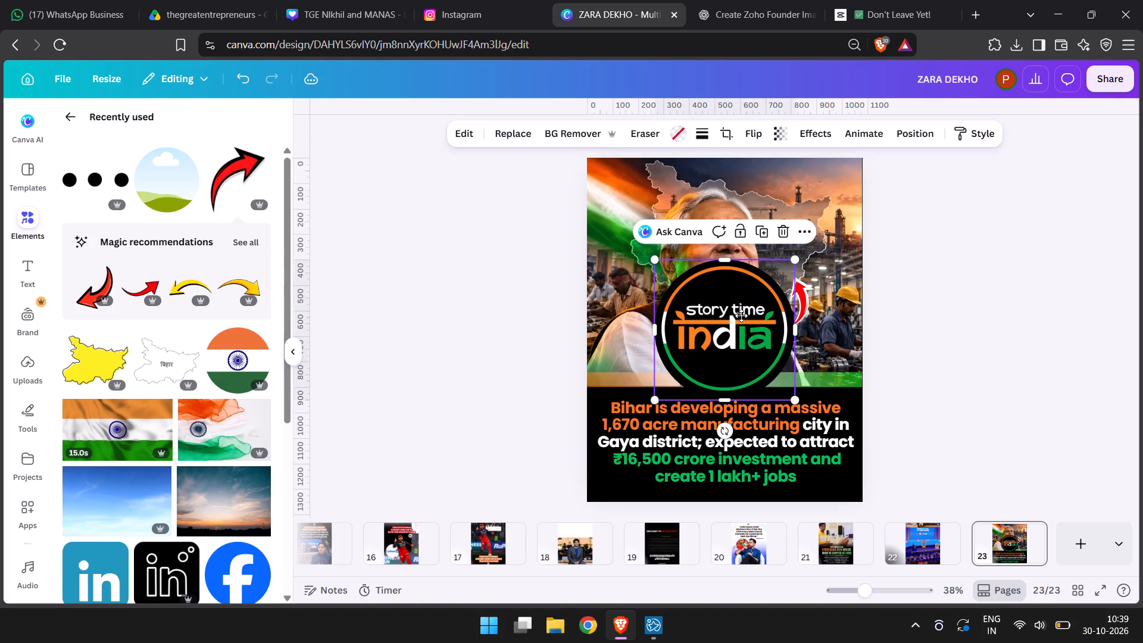
{"action": "left_click_drag", "start_coordinate": [798, 406], "coordinate": [821, 423]}
{"action": "left_click_drag", "start_coordinate": [758, 364], "coordinate": [749, 359]}
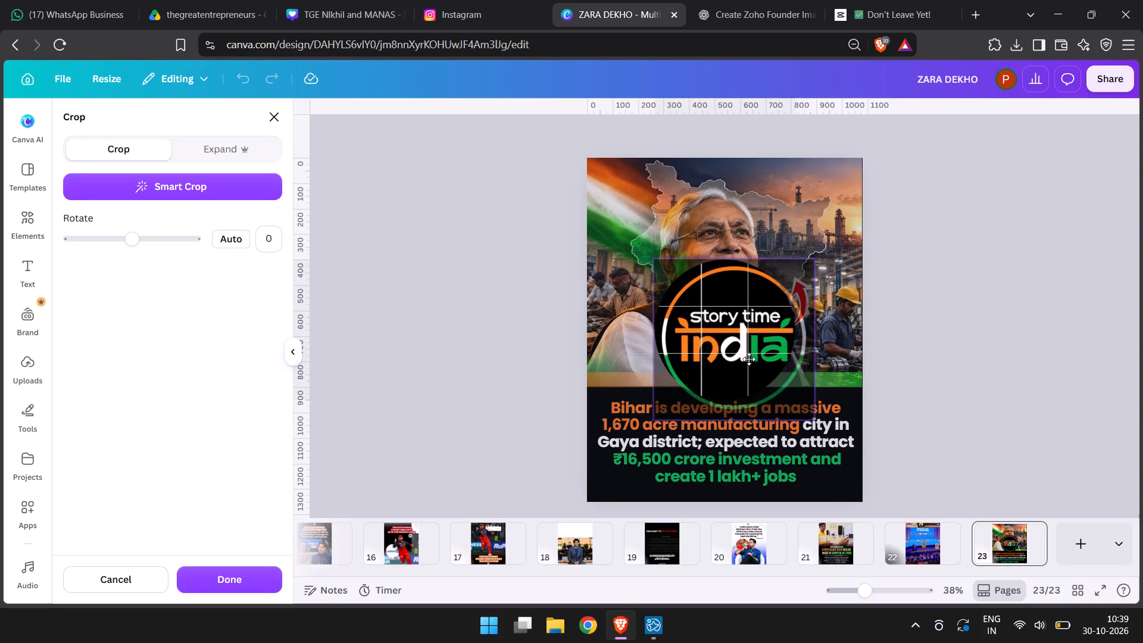
{"action": "left_click_drag", "start_coordinate": [749, 359], "coordinate": [741, 344]}
{"action": "left_click_drag", "start_coordinate": [805, 408], "coordinate": [812, 414]}
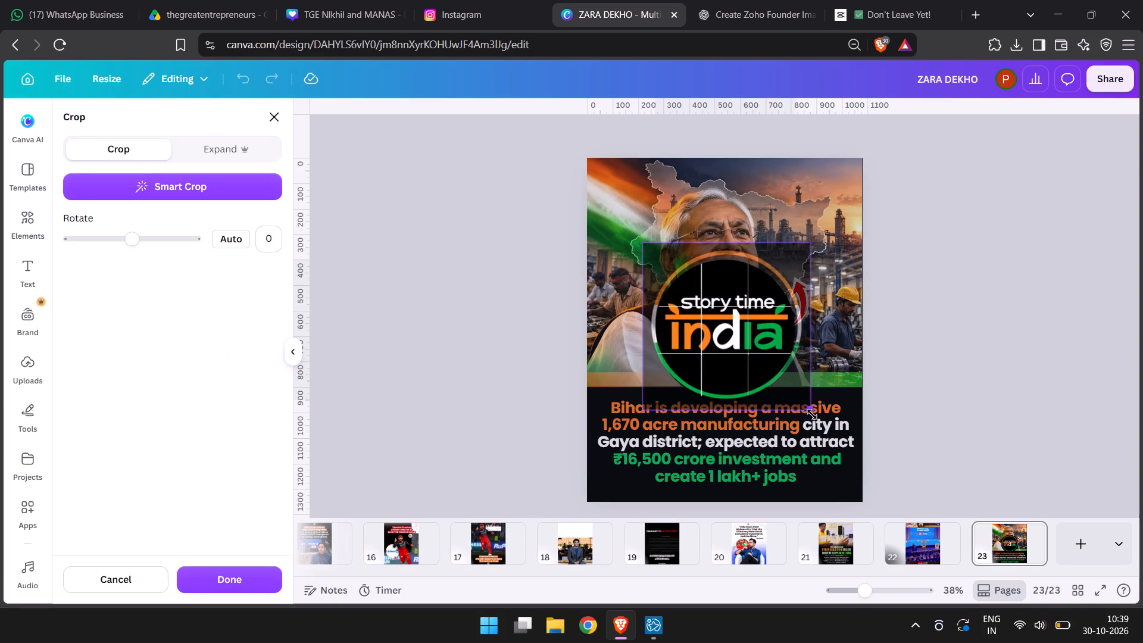
{"action": "left_click_drag", "start_coordinate": [812, 414], "coordinate": [811, 414]}
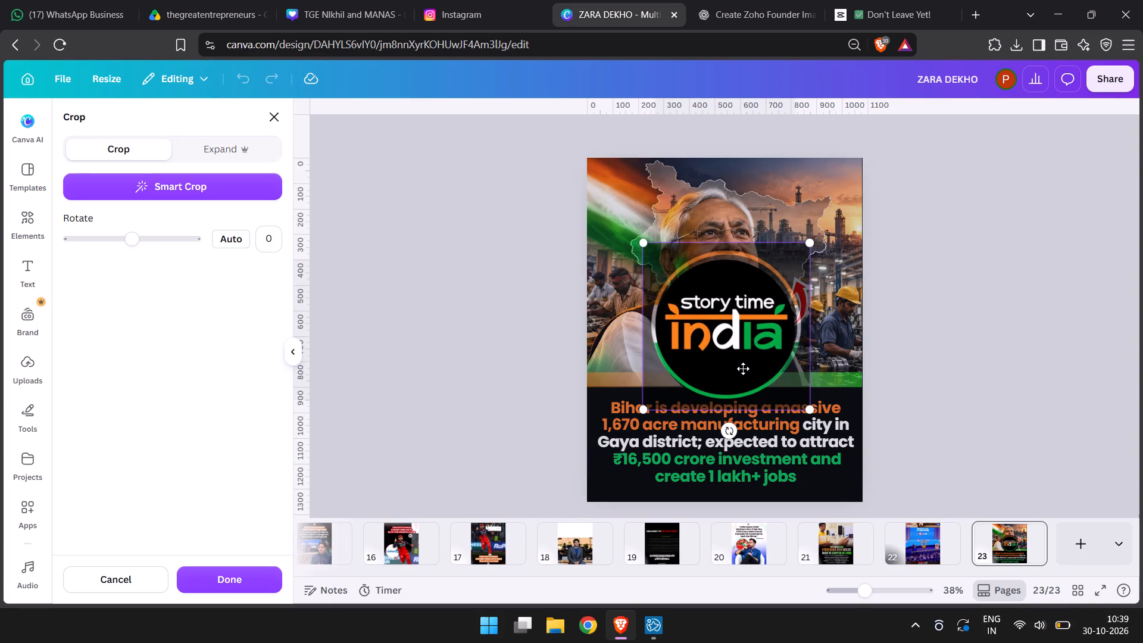
{"action": "left_click", "coordinate": [743, 369]}
{"action": "double_click", "coordinate": [983, 379]}
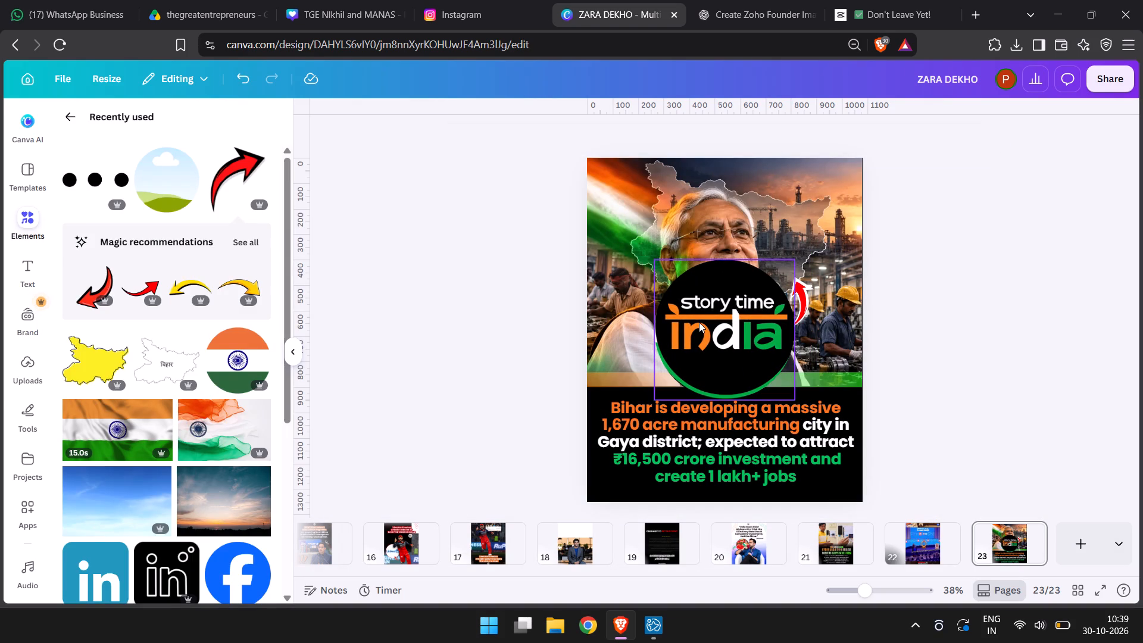
Shrink the framed logo proportionally to about a third of the page width.
{"action": "left_click", "coordinate": [699, 322]}
{"action": "left_click_drag", "start_coordinate": [797, 399], "coordinate": [784, 375]}
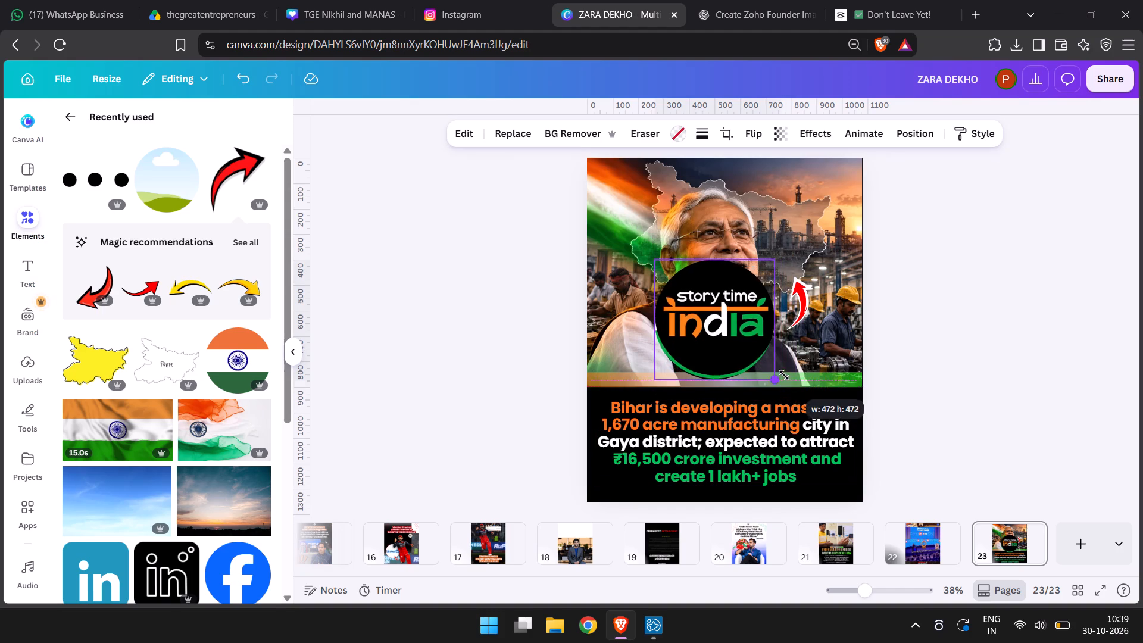
{"action": "left_click_drag", "start_coordinate": [784, 375], "coordinate": [763, 332]}
Recrop the logo in its circular frame, moving it down and enlarging it slightly to hide the remaining green ring.
{"action": "double_click", "coordinate": [729, 317]}
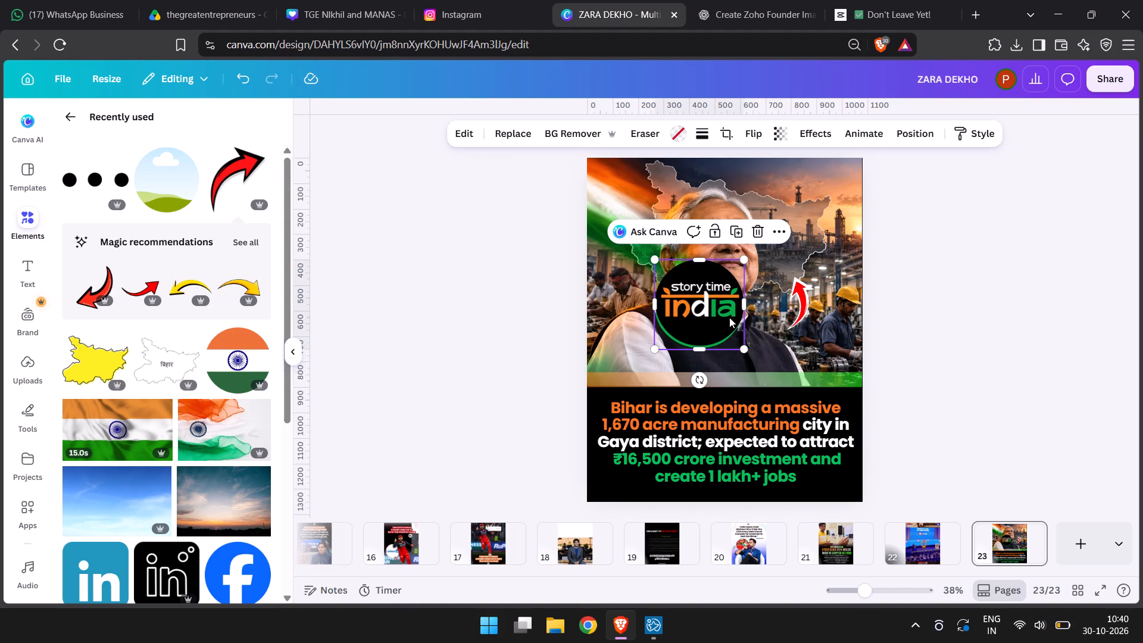
{"action": "left_click_drag", "start_coordinate": [702, 299], "coordinate": [703, 311]}
{"action": "left_click", "coordinate": [383, 357]}
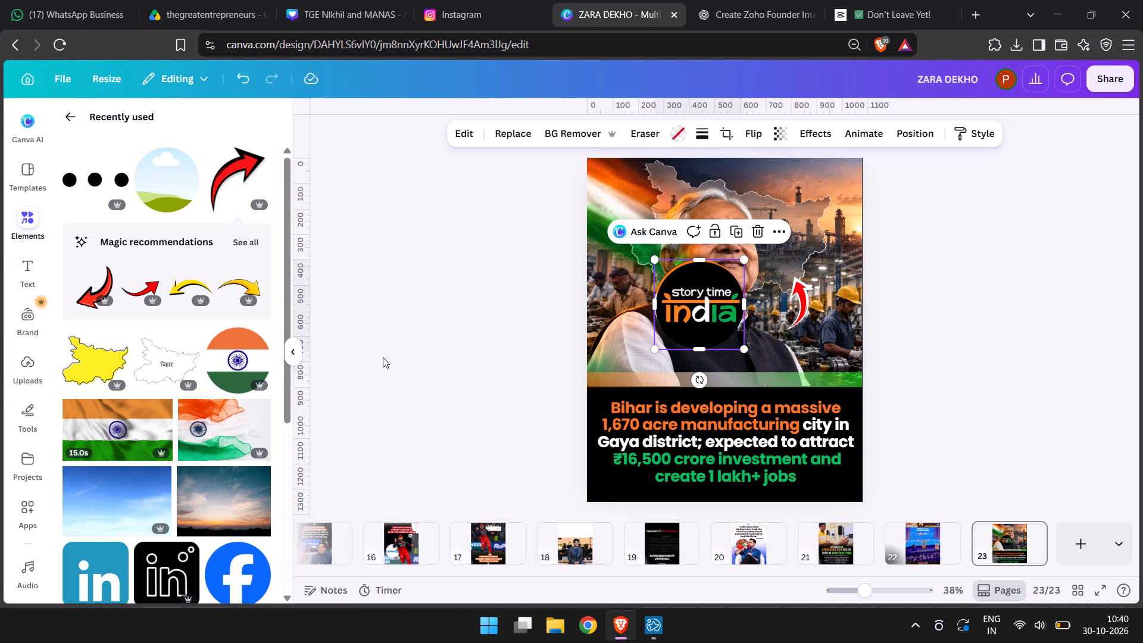
{"action": "double_click", "coordinate": [681, 305]}
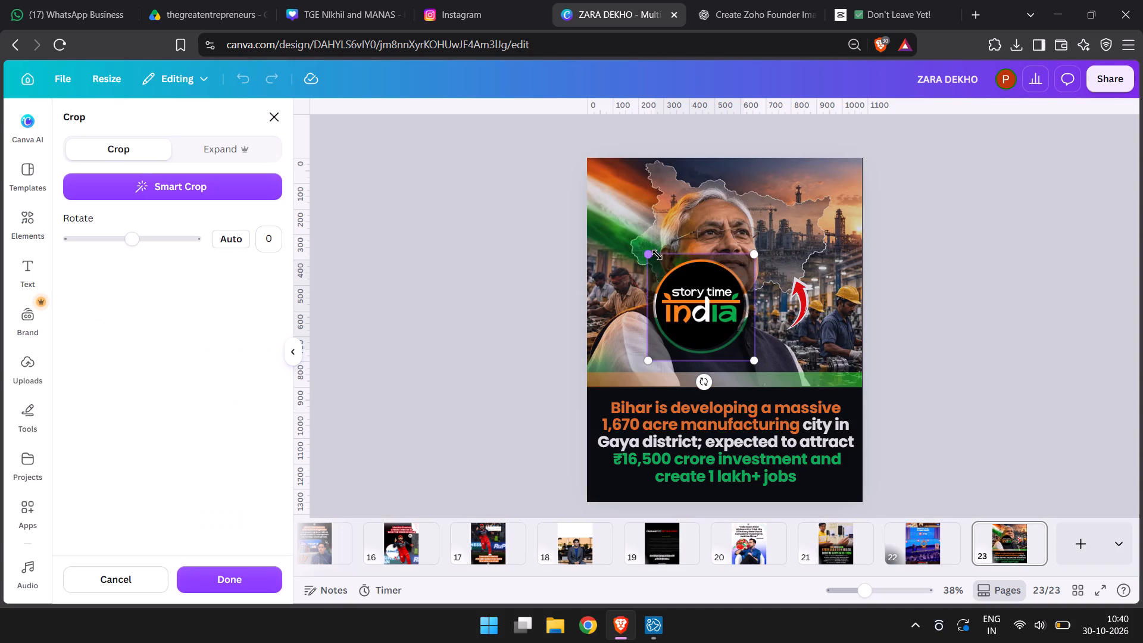
{"action": "left_click_drag", "start_coordinate": [654, 255], "coordinate": [649, 249]}
{"action": "double_click", "coordinate": [518, 344]}
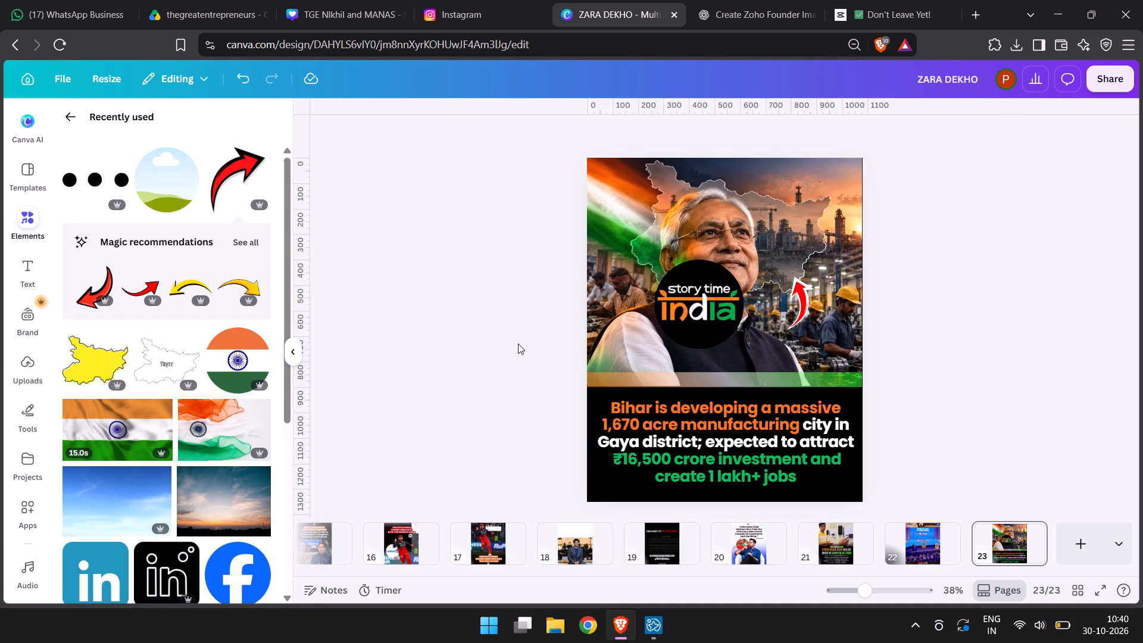
Move the circular logo down onto the black headline area and shrink it to about an eighth of the page width.
{"action": "left_click_drag", "start_coordinate": [714, 314], "coordinate": [742, 483]}
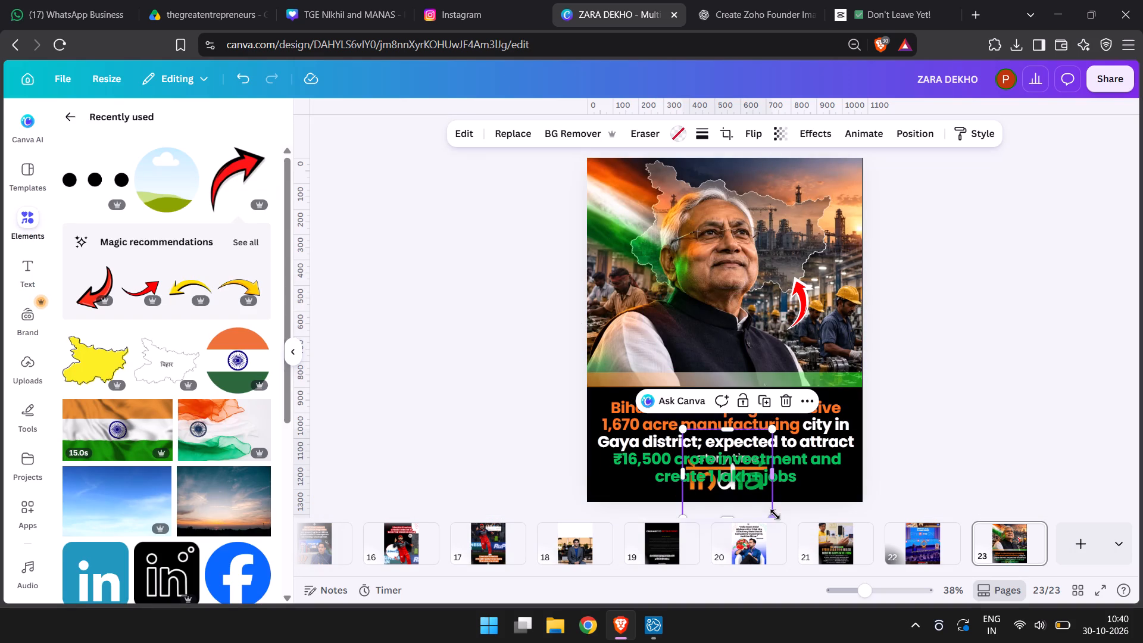
{"action": "left_click_drag", "start_coordinate": [770, 516], "coordinate": [724, 450]}
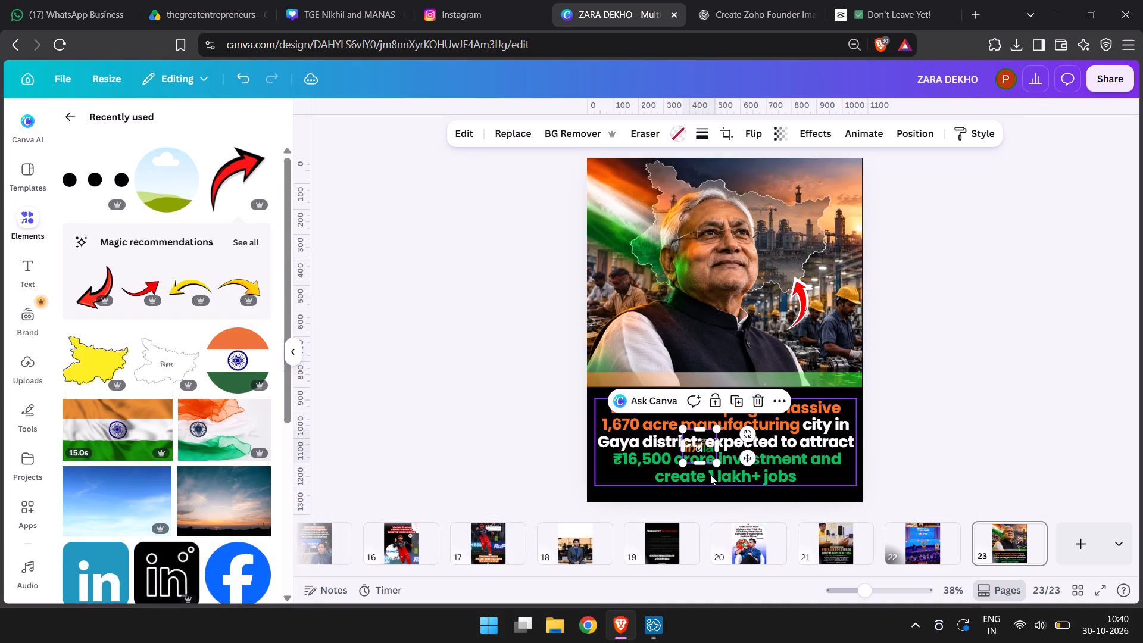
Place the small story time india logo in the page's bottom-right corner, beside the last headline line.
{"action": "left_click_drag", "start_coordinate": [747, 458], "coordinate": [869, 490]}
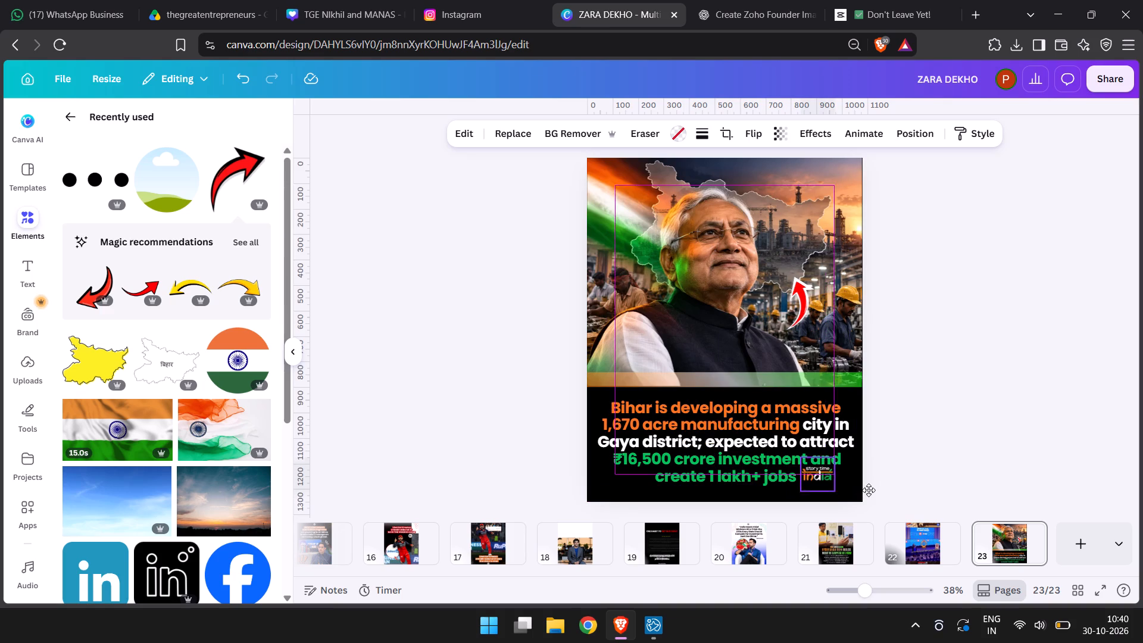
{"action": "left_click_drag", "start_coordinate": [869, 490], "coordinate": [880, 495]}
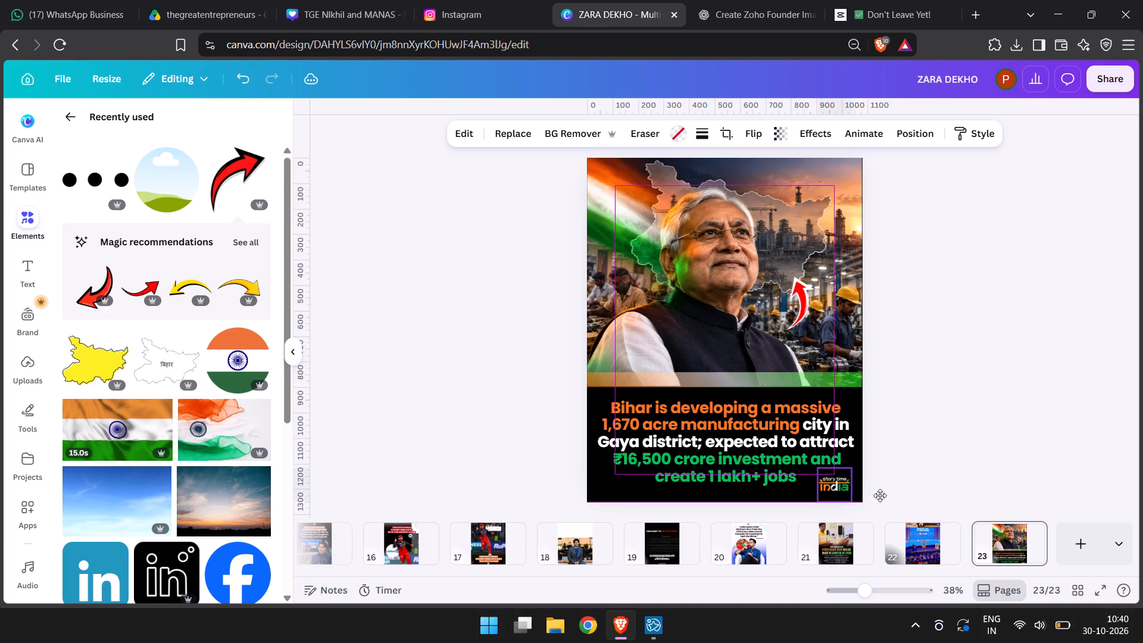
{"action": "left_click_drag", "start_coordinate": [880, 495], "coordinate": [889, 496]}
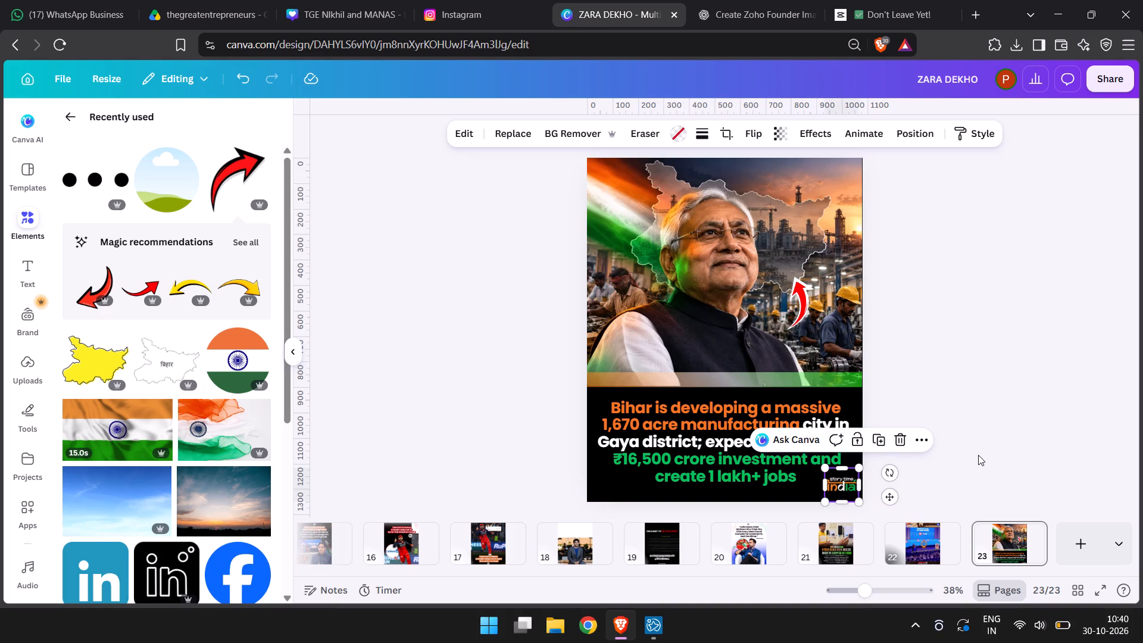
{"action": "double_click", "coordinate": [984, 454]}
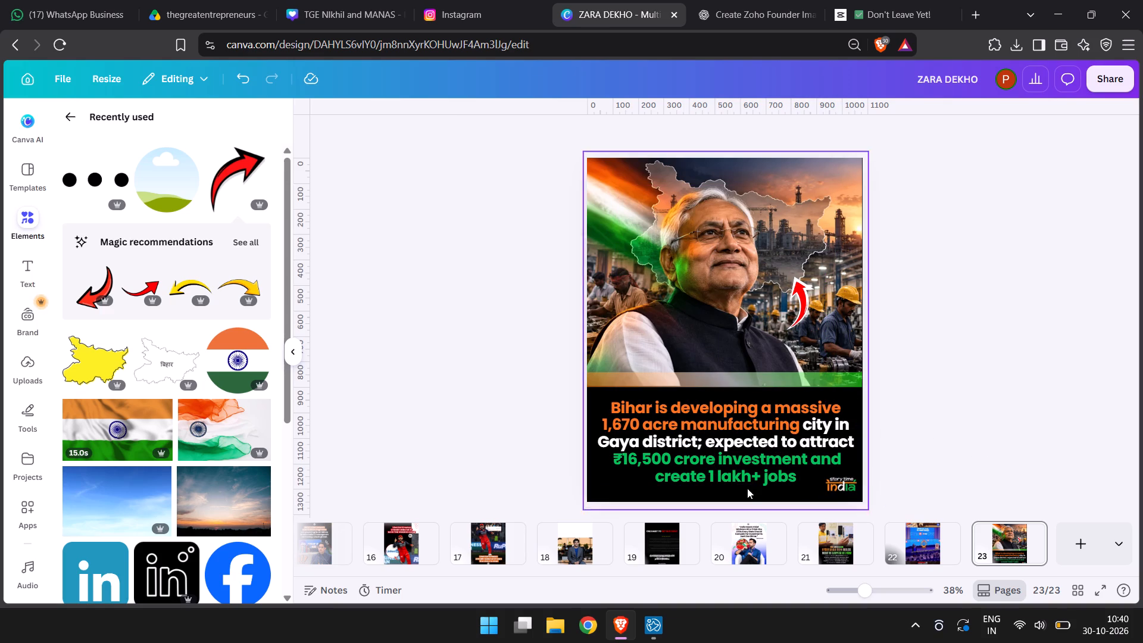
Move the small story time india logo to the page's bottom-left corner, under the start of the headline.
{"action": "left_click_drag", "start_coordinate": [838, 491], "coordinate": [806, 193]}
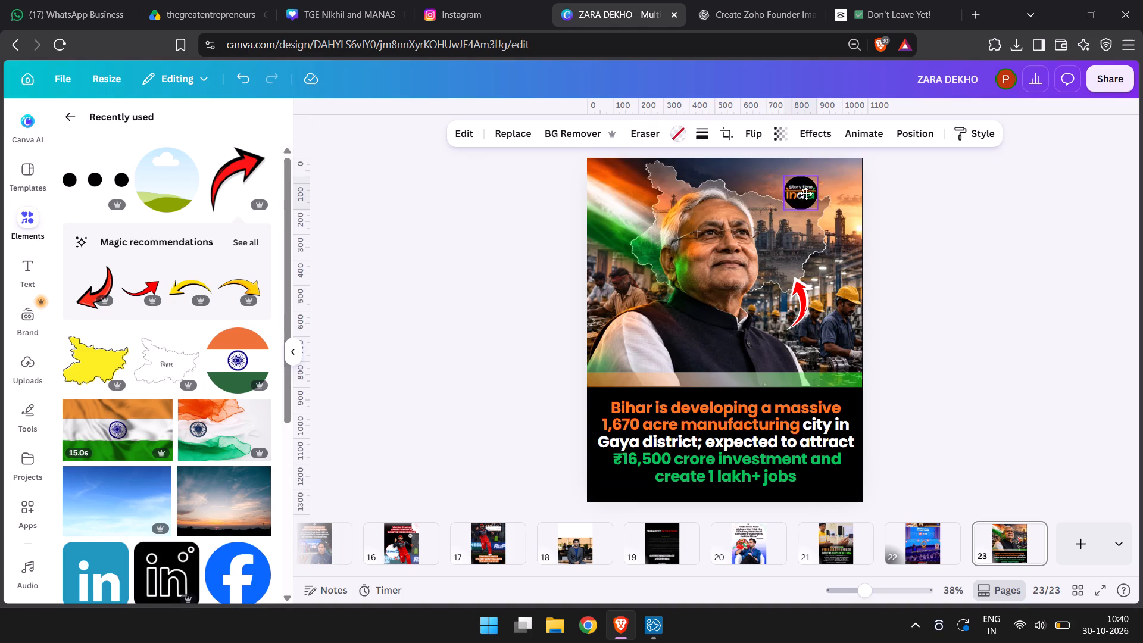
{"action": "left_click_drag", "start_coordinate": [806, 193], "coordinate": [608, 488]}
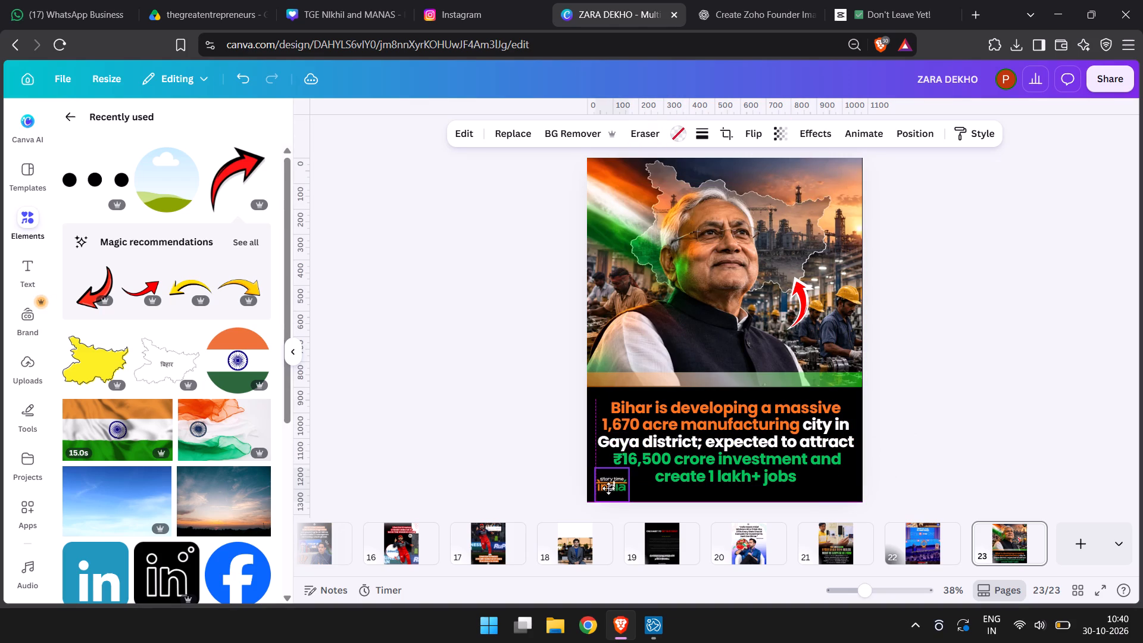
{"action": "left_click_drag", "start_coordinate": [608, 488], "coordinate": [608, 489]}
{"action": "left_click_drag", "start_coordinate": [608, 489], "coordinate": [604, 489]}
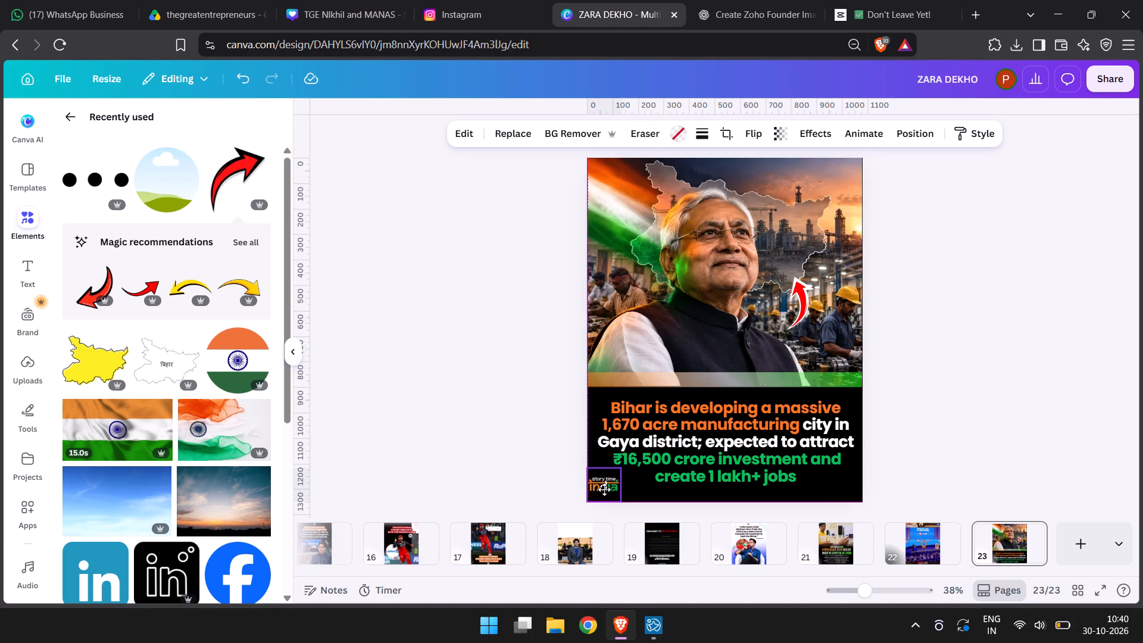
{"action": "left_click_drag", "start_coordinate": [604, 489], "coordinate": [607, 489]}
{"action": "left_click", "coordinate": [531, 463]}
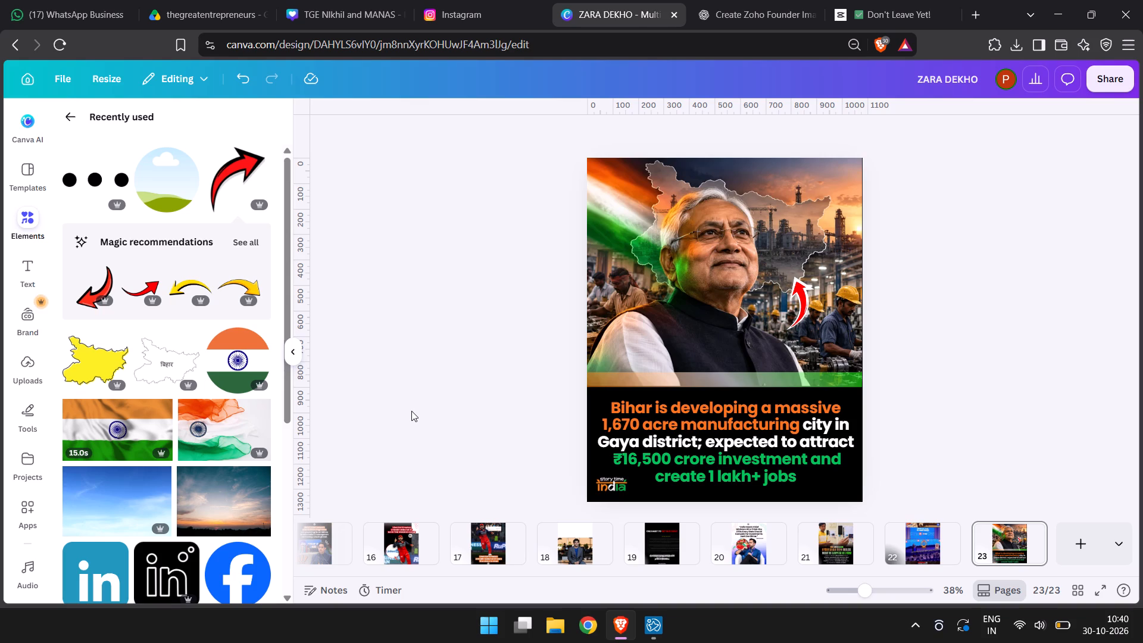
Increase the Bihar headline's line spacing slightly and nudge the text block up within the black area.
{"action": "left_click", "coordinate": [694, 464]}
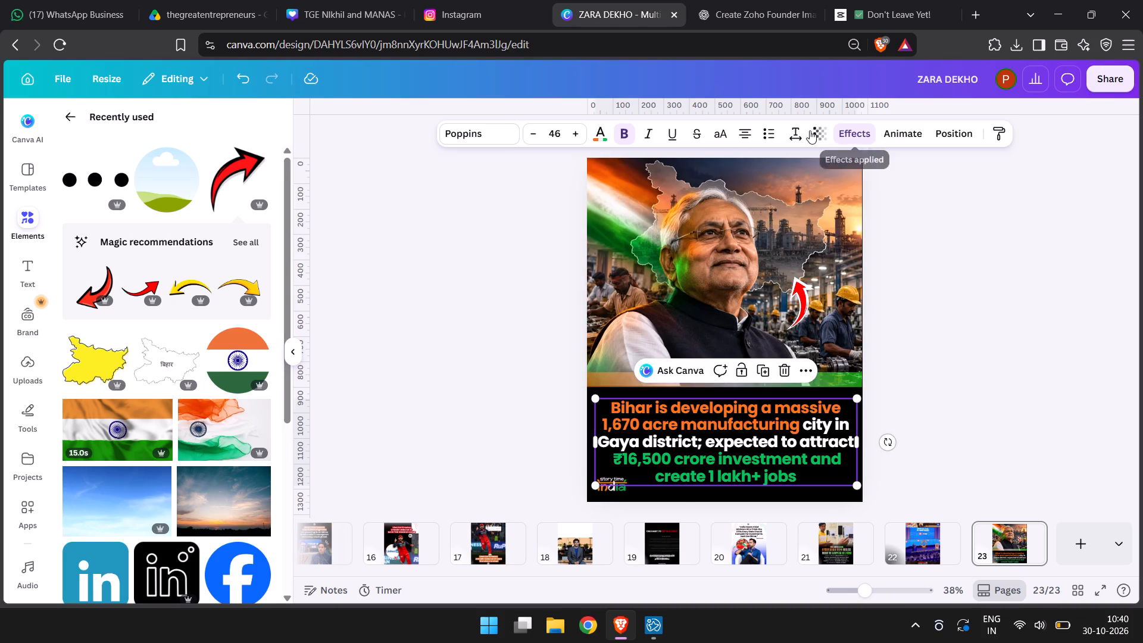
{"action": "left_click", "coordinate": [804, 129]}
{"action": "left_click_drag", "start_coordinate": [767, 233], "coordinate": [768, 233]}
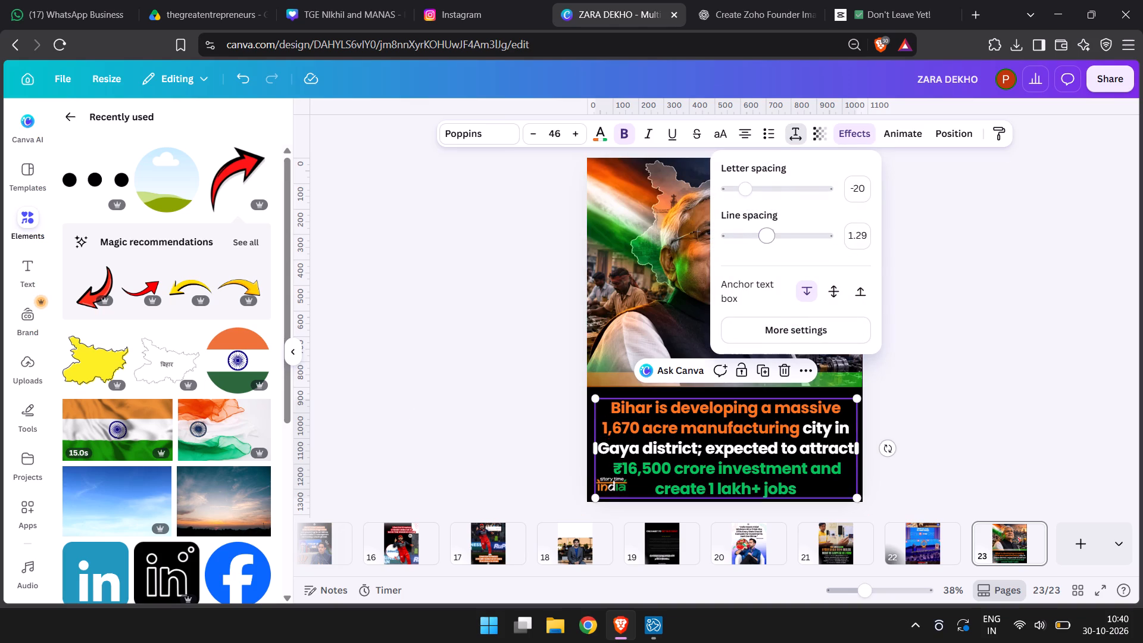
{"action": "left_click_drag", "start_coordinate": [768, 233], "coordinate": [766, 233]}
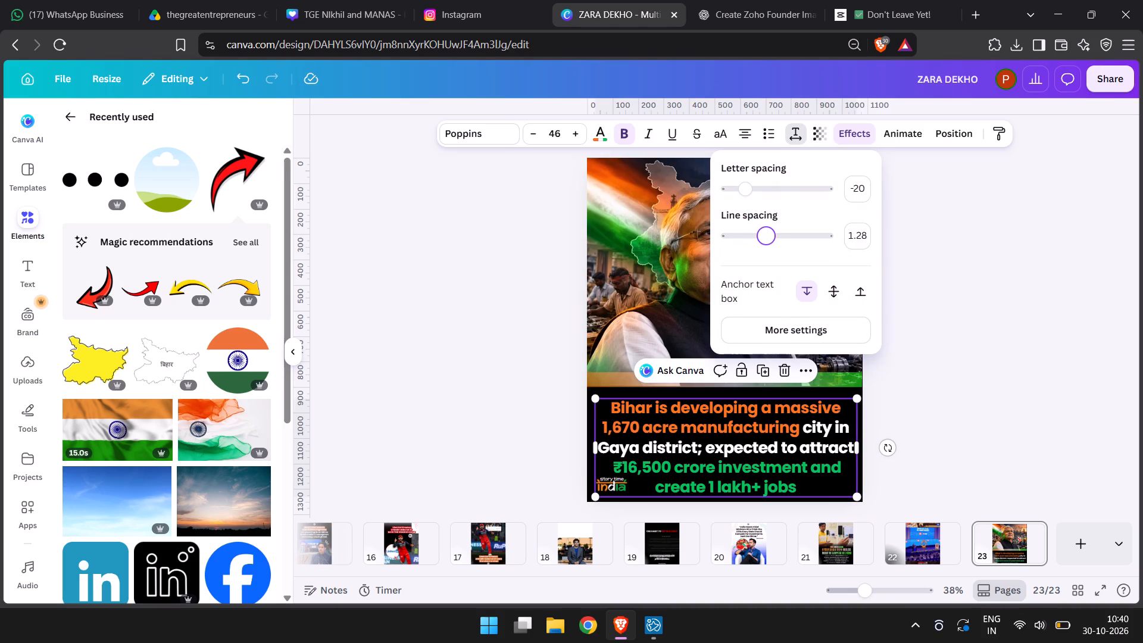
{"action": "left_click_drag", "start_coordinate": [766, 233], "coordinate": [760, 234]}
{"action": "double_click", "coordinate": [372, 418]}
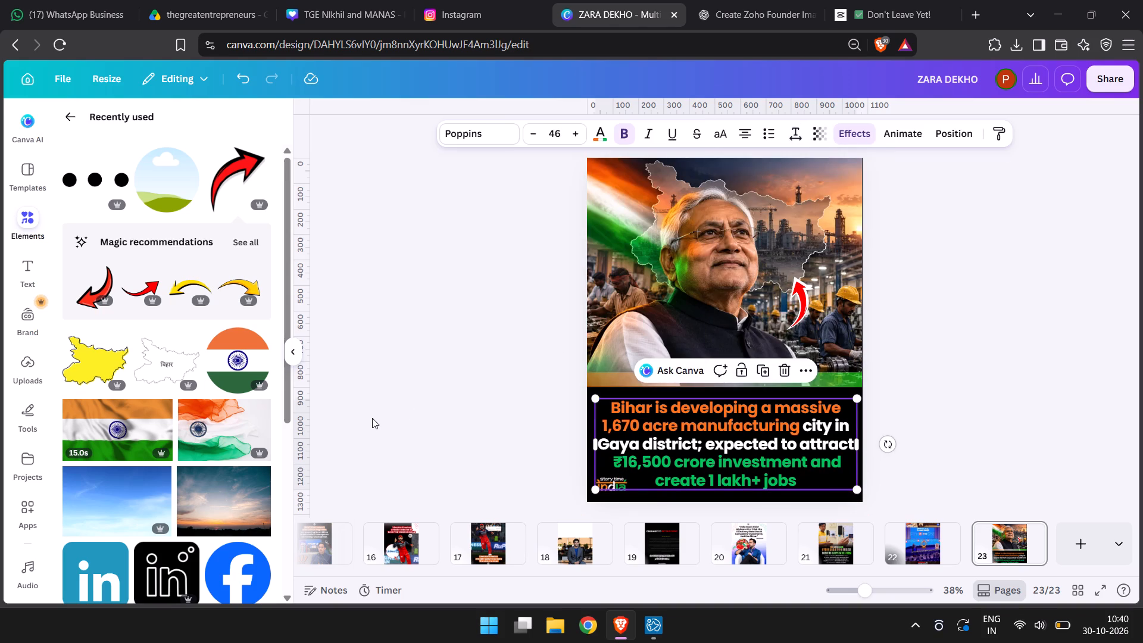
{"action": "left_click", "coordinate": [701, 445]}
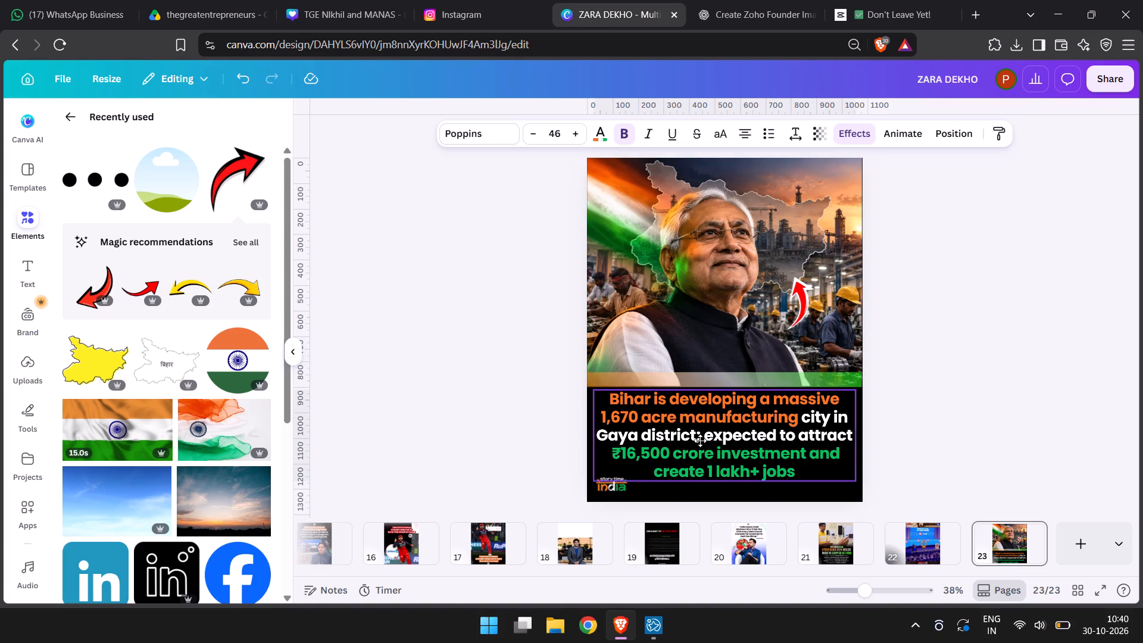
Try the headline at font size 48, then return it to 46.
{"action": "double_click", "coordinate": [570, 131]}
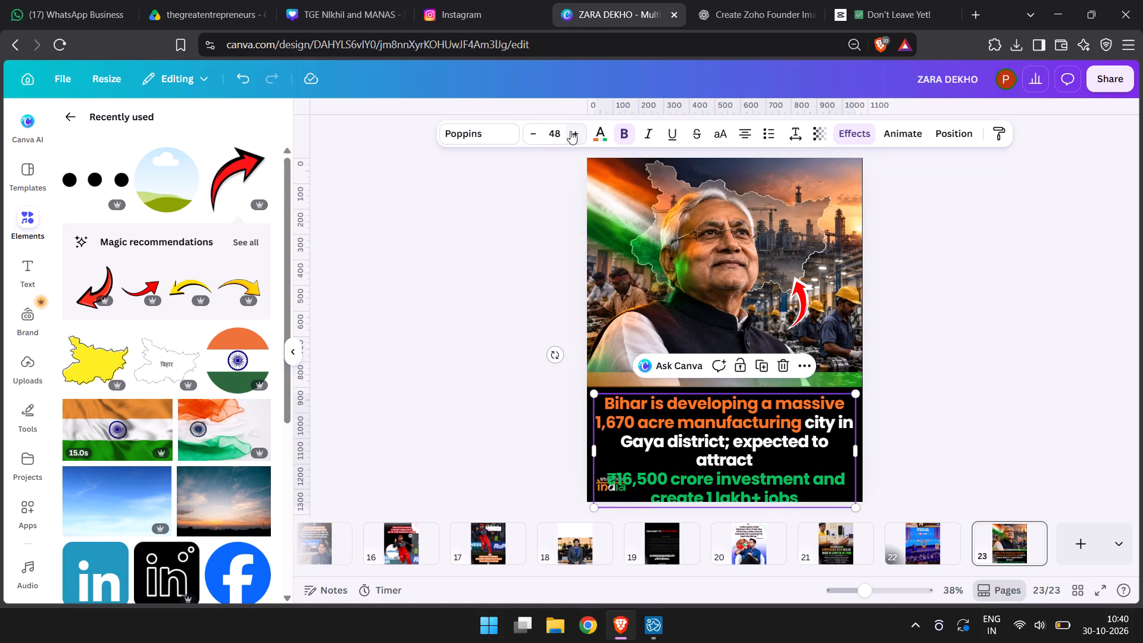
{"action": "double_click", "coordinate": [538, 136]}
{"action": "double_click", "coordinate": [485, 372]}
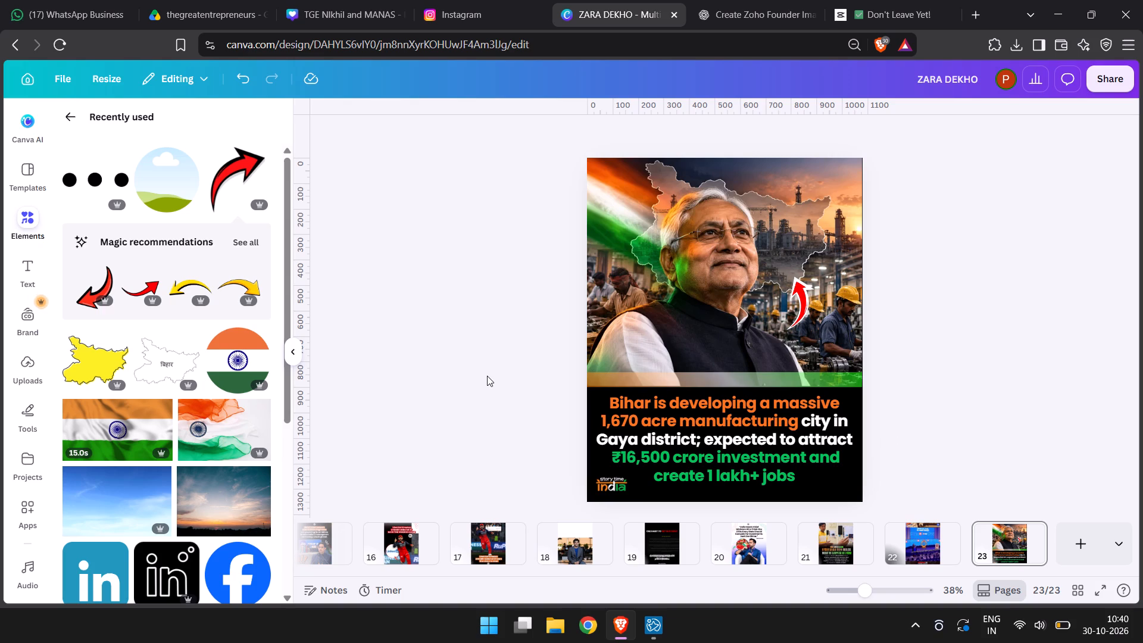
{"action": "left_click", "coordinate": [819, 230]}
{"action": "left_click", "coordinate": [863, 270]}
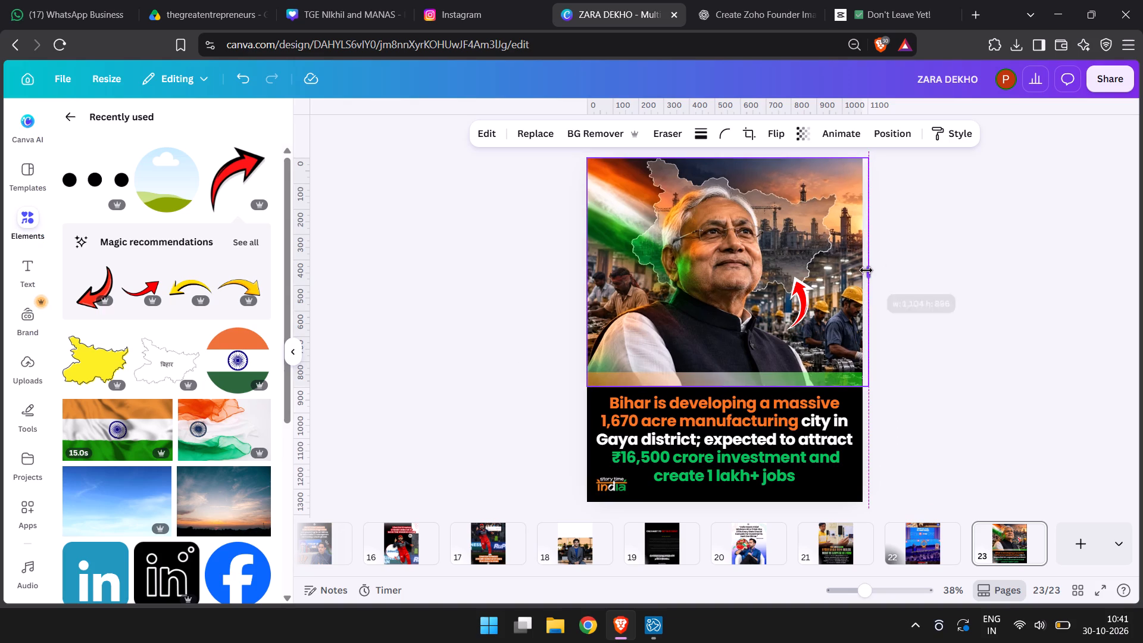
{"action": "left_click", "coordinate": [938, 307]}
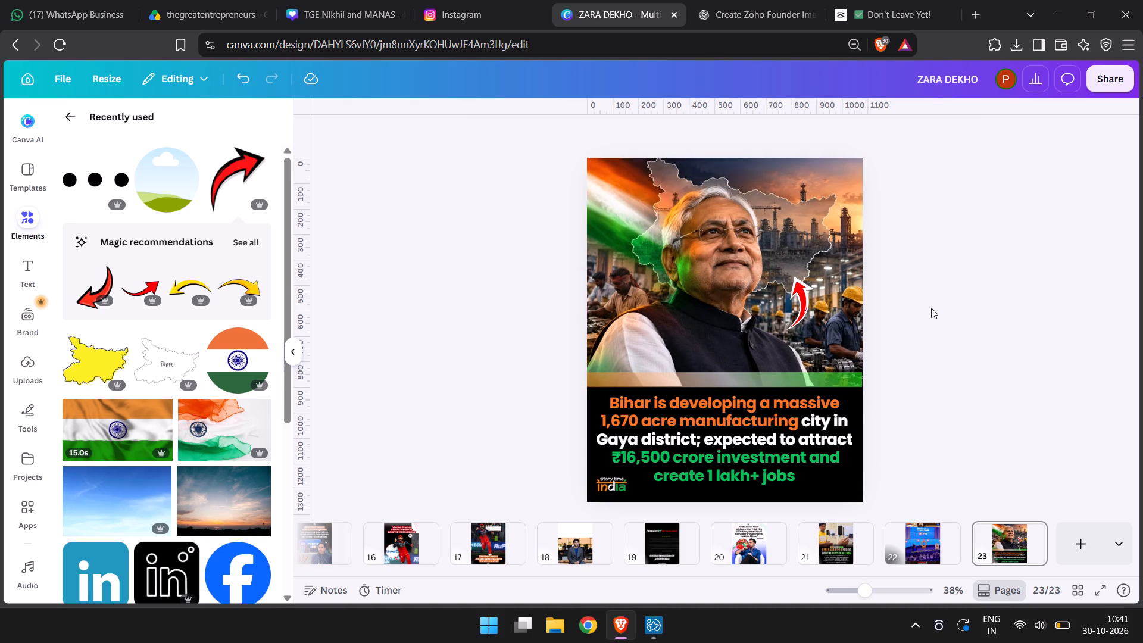
Add a text box reading STORY TIME INDIA to the page.
{"action": "left_click", "coordinate": [31, 263]}
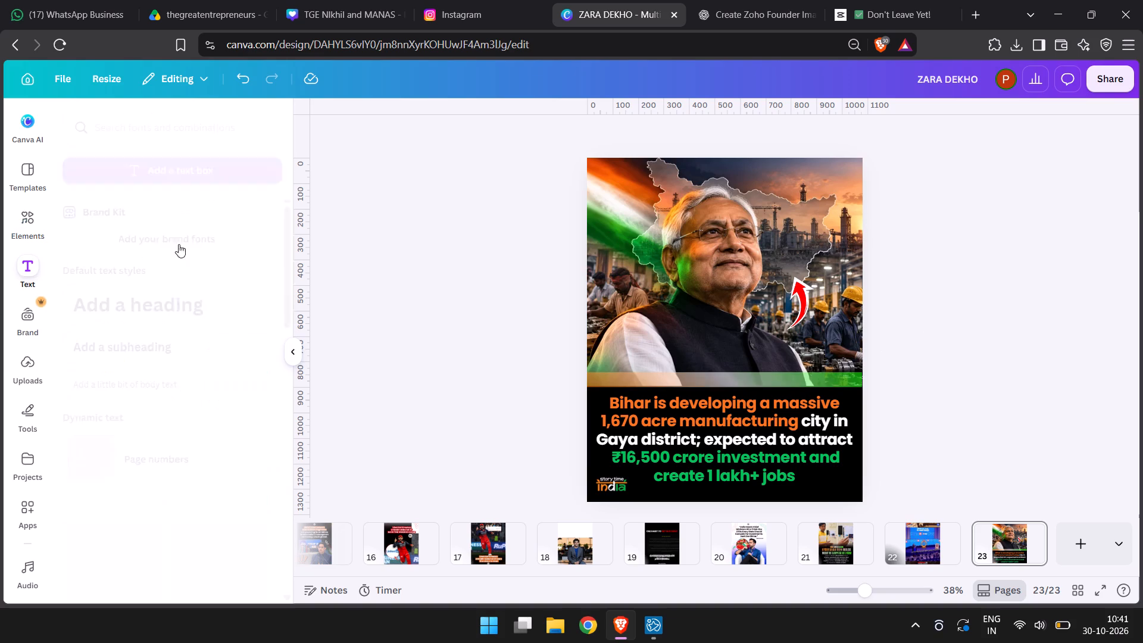
{"action": "left_click", "coordinate": [250, 167]}
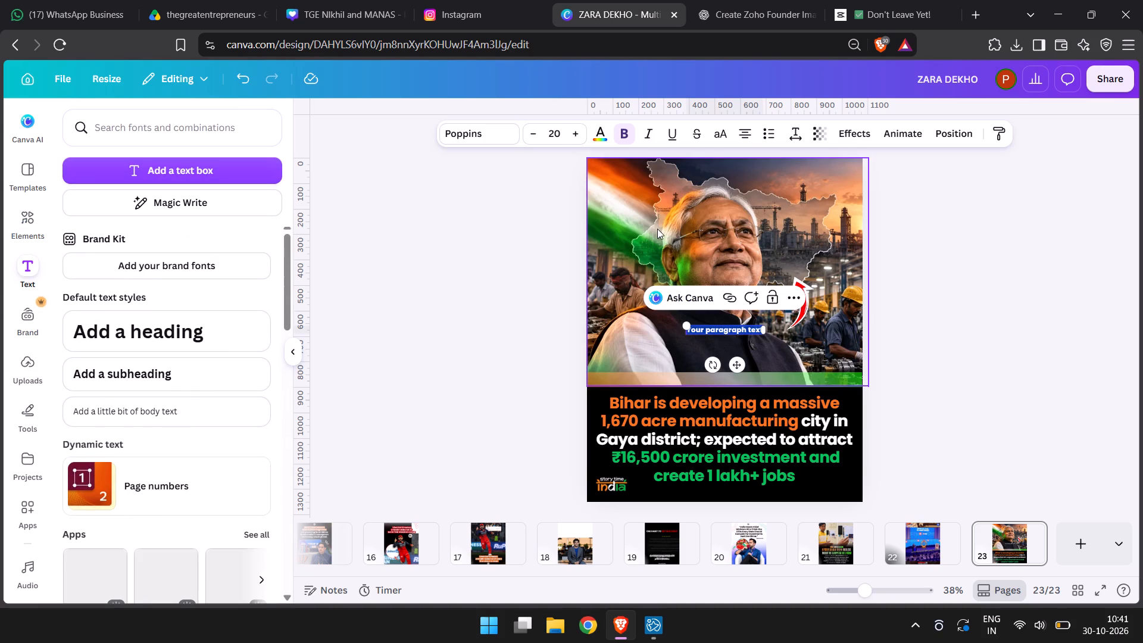
{"action": "type", "text": "STORY"}
{"action": "key", "text": "space"}
{"action": "type", "text": "TIME"}
{"action": "key", "text": "space"}
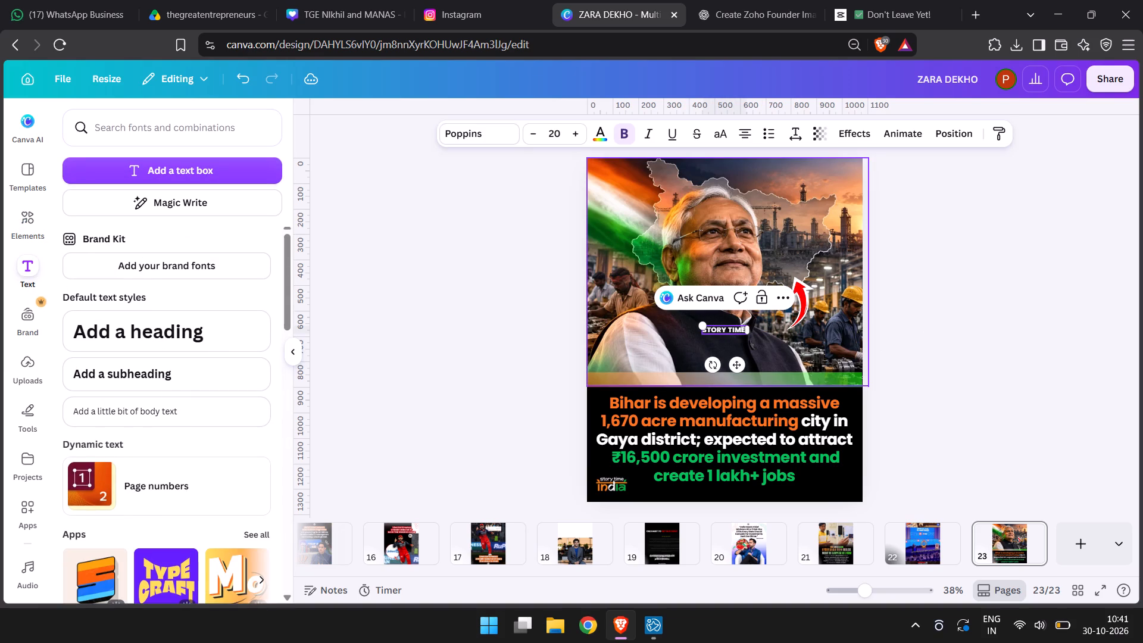
{"action": "type", "text": "INDIA"}
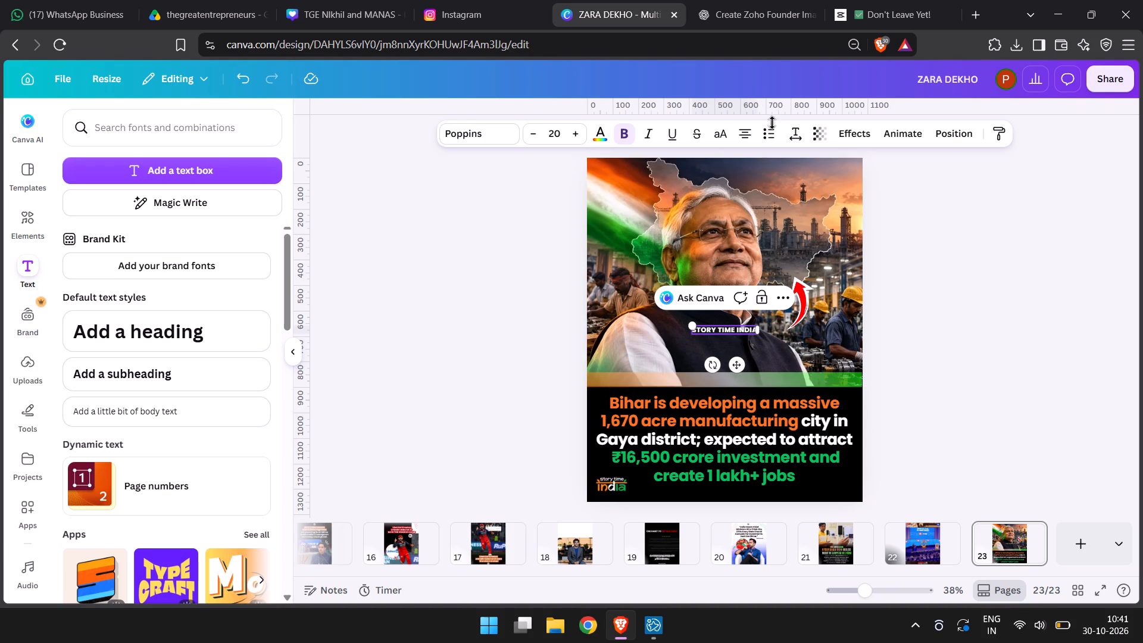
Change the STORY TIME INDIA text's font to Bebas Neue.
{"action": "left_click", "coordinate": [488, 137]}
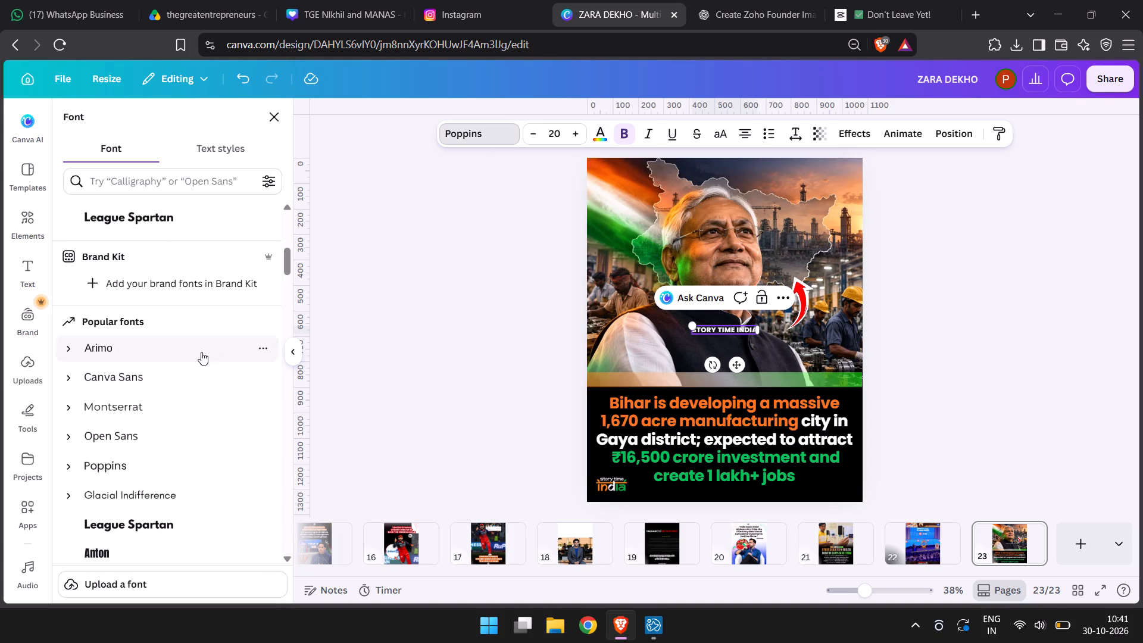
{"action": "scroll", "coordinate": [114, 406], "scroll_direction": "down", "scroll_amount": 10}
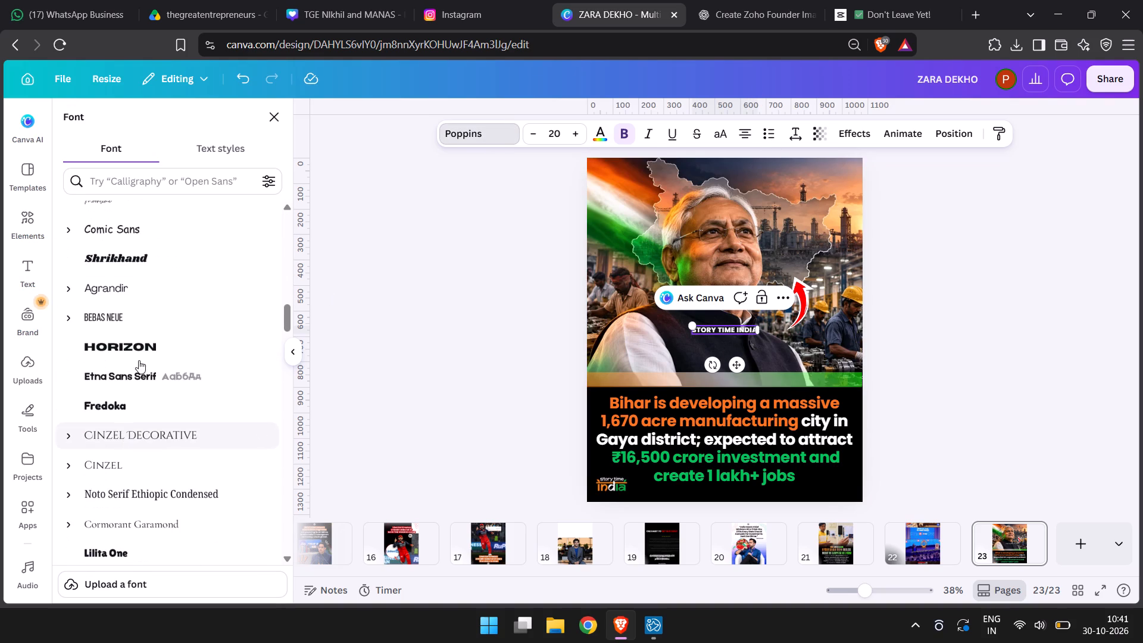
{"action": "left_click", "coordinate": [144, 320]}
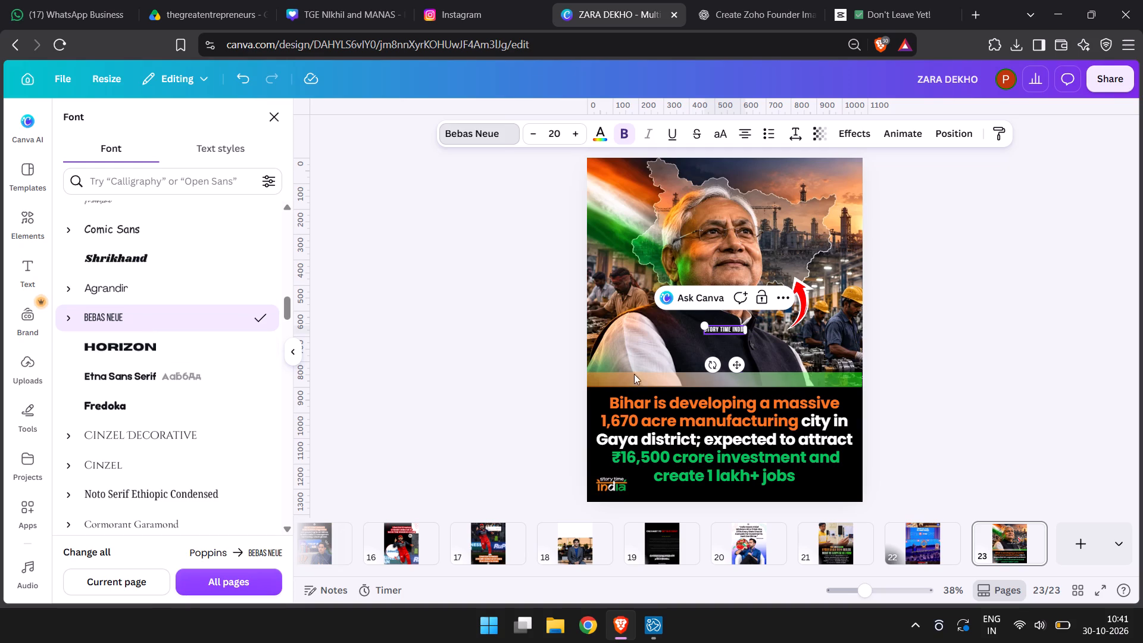
Enlarge the STORY TIME INDIA text, place it on the tricolour strip in Regular weight, and bring its size to 46.3.
{"action": "left_click_drag", "start_coordinate": [707, 326], "coordinate": [640, 326]}
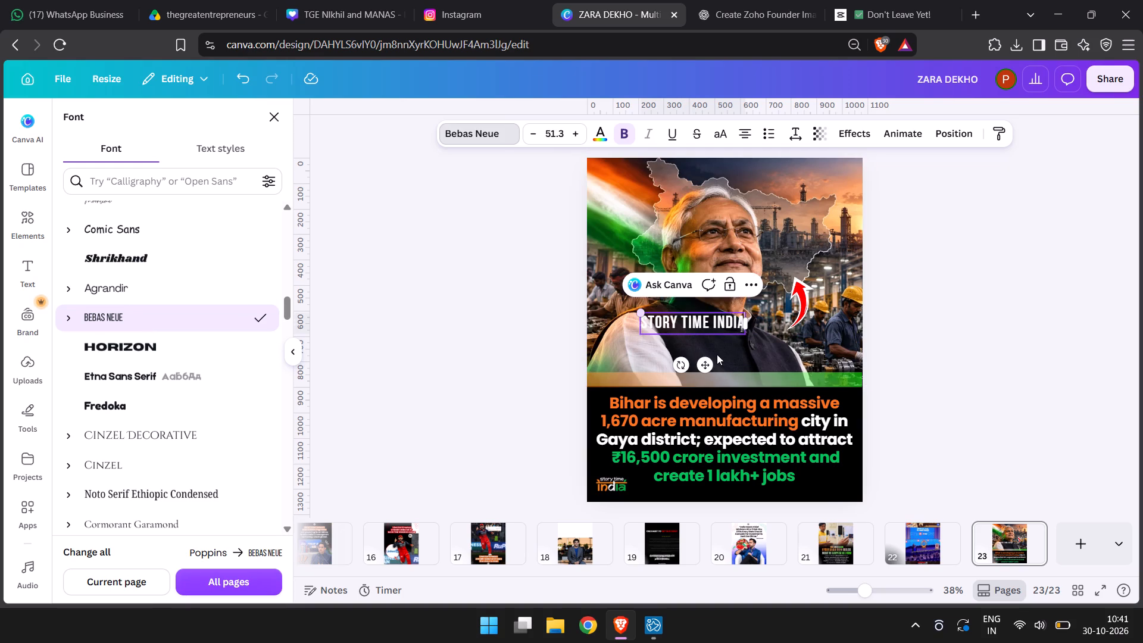
{"action": "left_click_drag", "start_coordinate": [706, 366], "coordinate": [730, 420]}
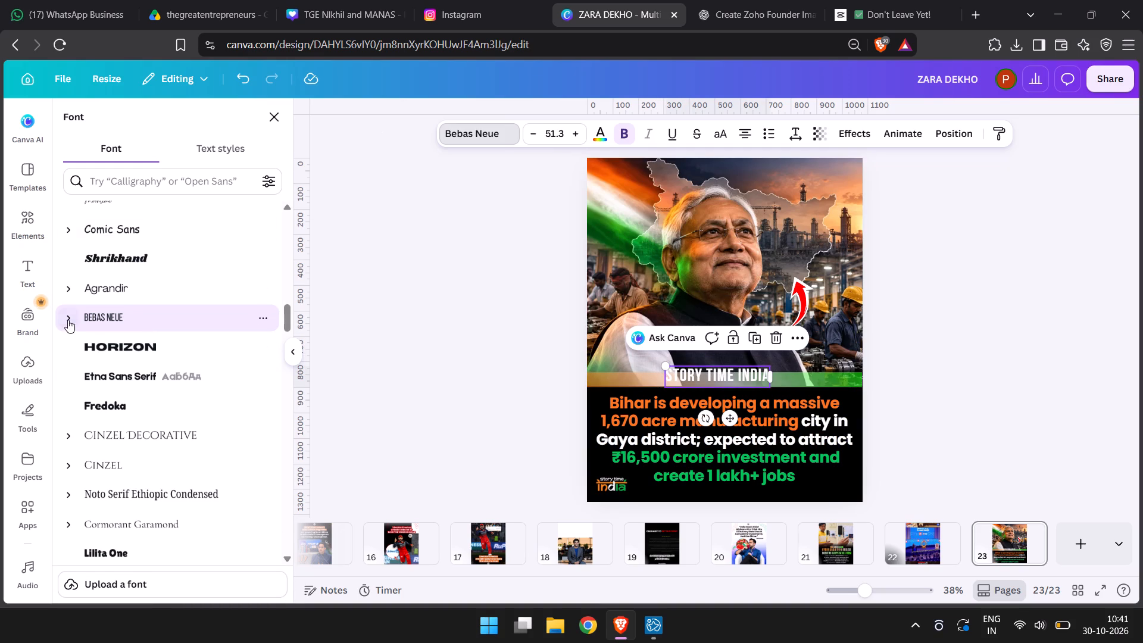
{"action": "left_click", "coordinate": [68, 320]}
{"action": "left_click", "coordinate": [91, 348]}
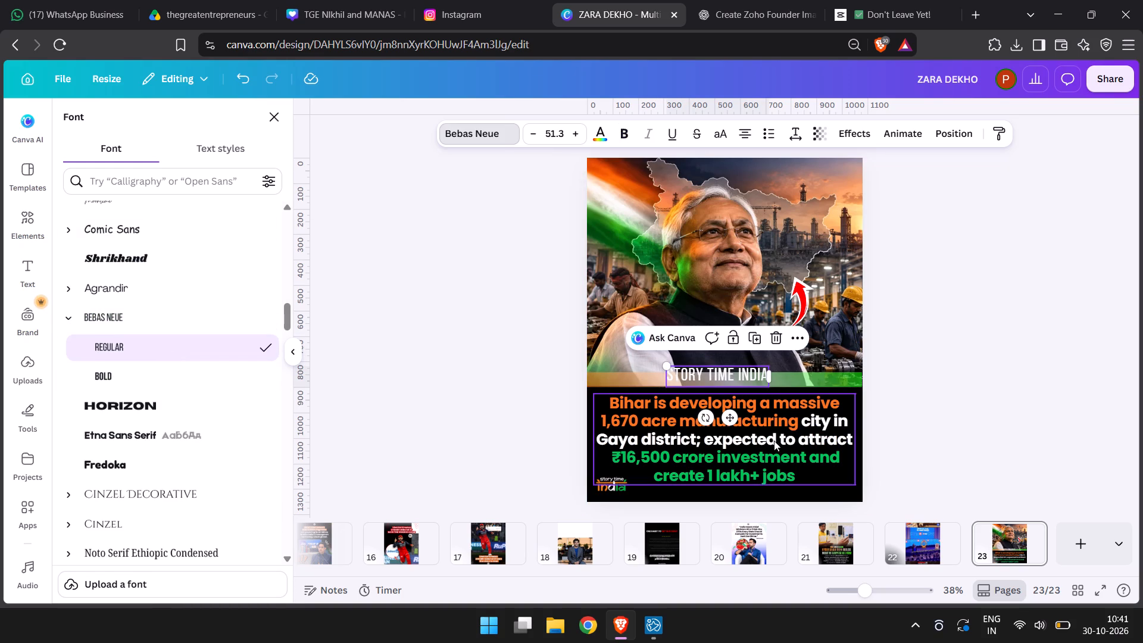
{"action": "left_click_drag", "start_coordinate": [726, 418], "coordinate": [727, 424]}
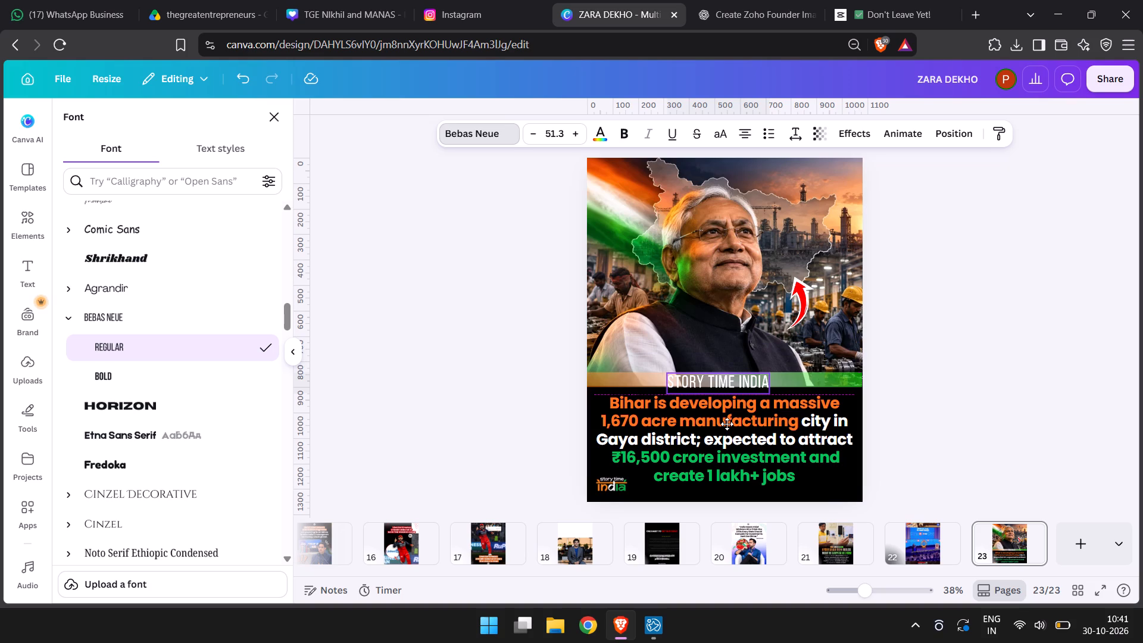
{"action": "left_click_drag", "start_coordinate": [727, 424], "coordinate": [731, 424]}
{"action": "triple_click", "coordinate": [541, 136]}
{"action": "double_click", "coordinate": [541, 136]}
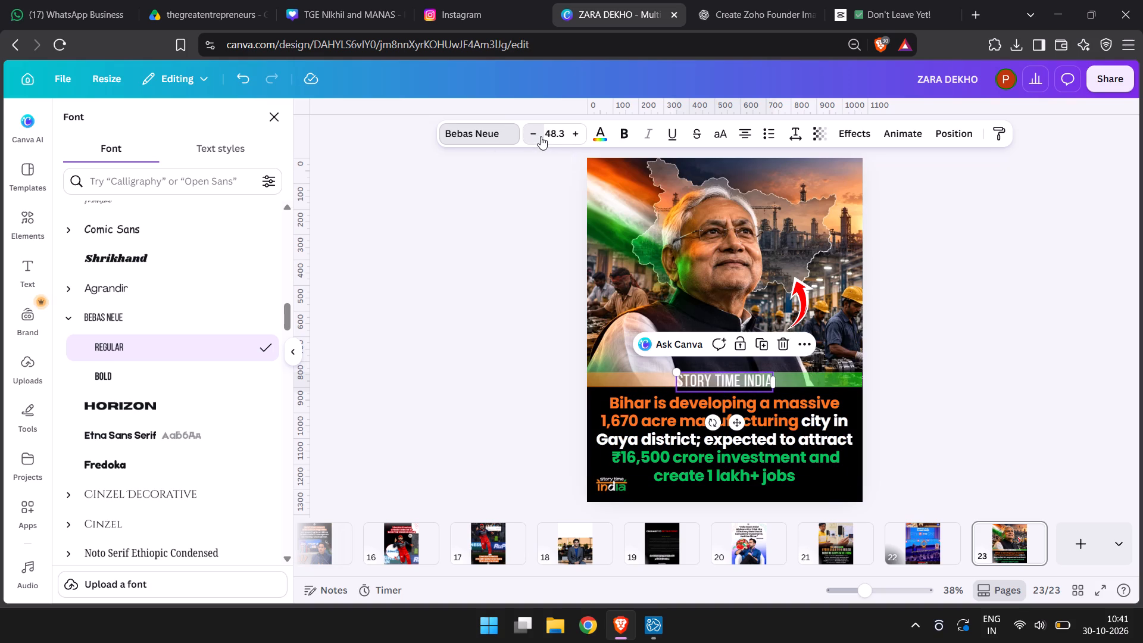
Switch the STORY TIME INDIA text to Copperplate Gothic 29 BC and adjust its position within the tricolour strip.
{"action": "scroll", "coordinate": [170, 477], "scroll_direction": "down", "scroll_amount": 1}
{"action": "scroll", "coordinate": [170, 477], "scroll_direction": "up", "scroll_amount": 1}
{"action": "scroll", "coordinate": [170, 477], "scroll_direction": "down", "scroll_amount": 5}
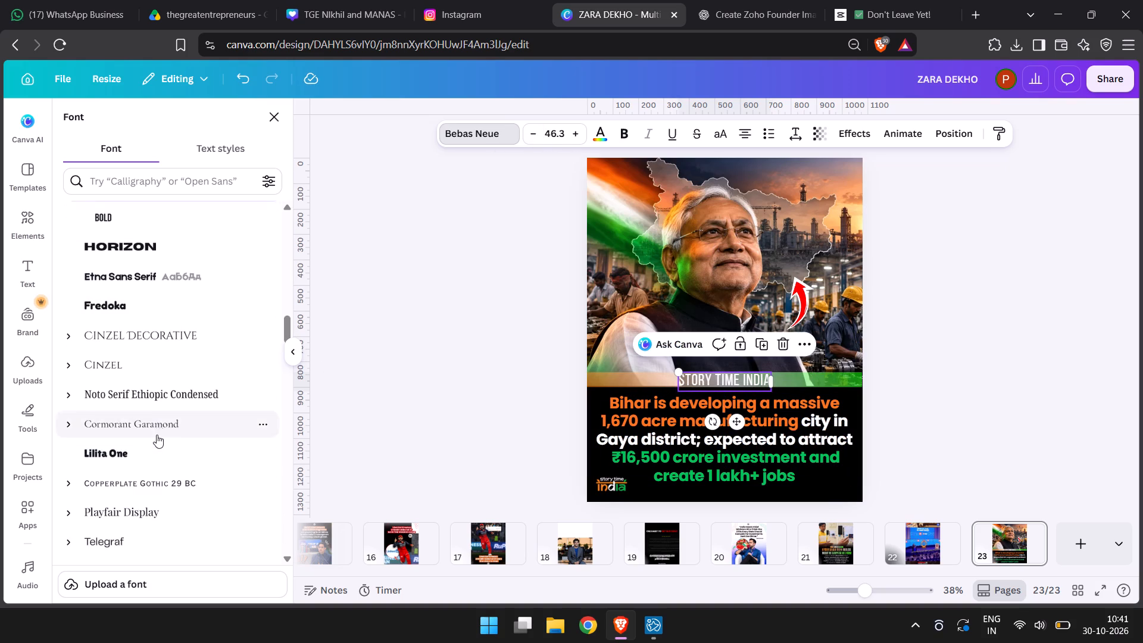
{"action": "left_click", "coordinate": [166, 280]}
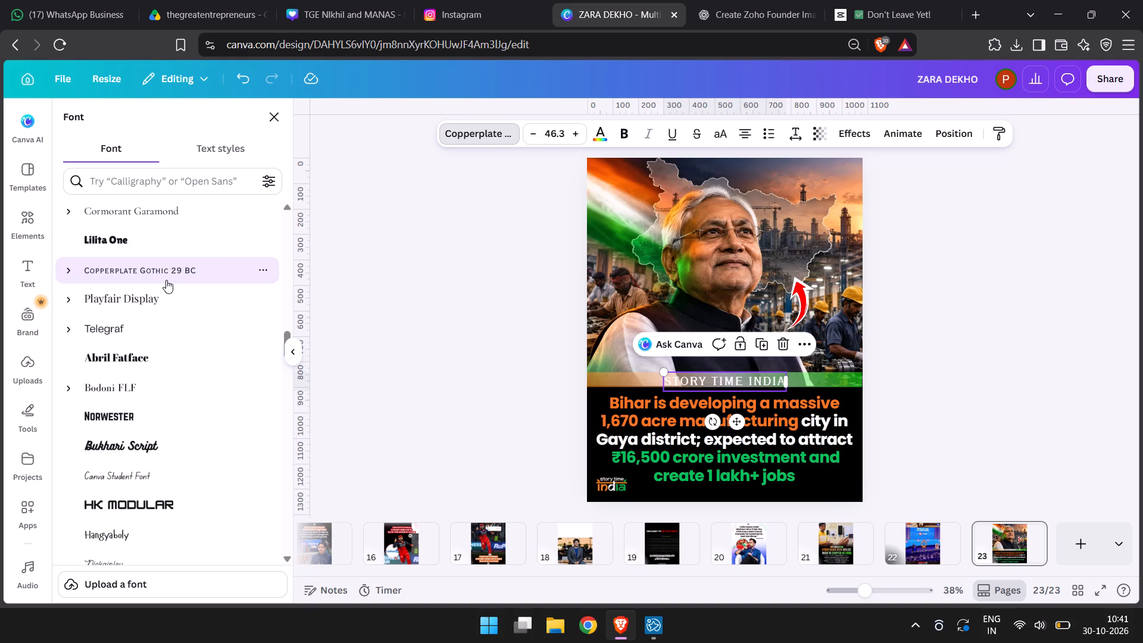
{"action": "left_click", "coordinate": [735, 423]}
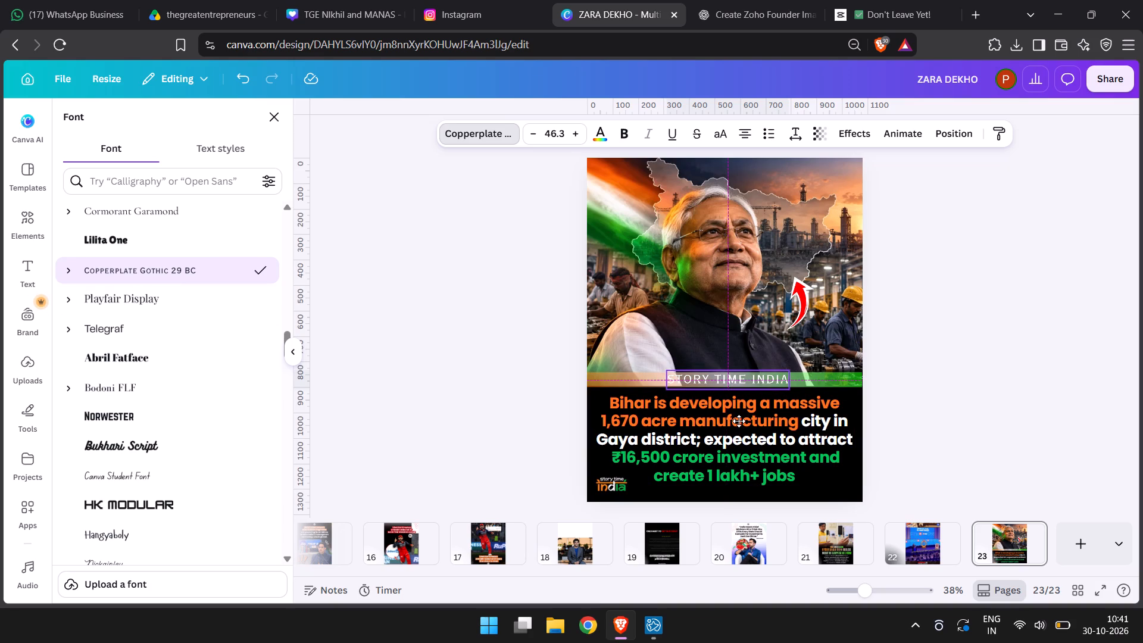
Colour the word STORY orange in the STORY TIME INDIA text.
{"action": "double_click", "coordinate": [704, 376]}
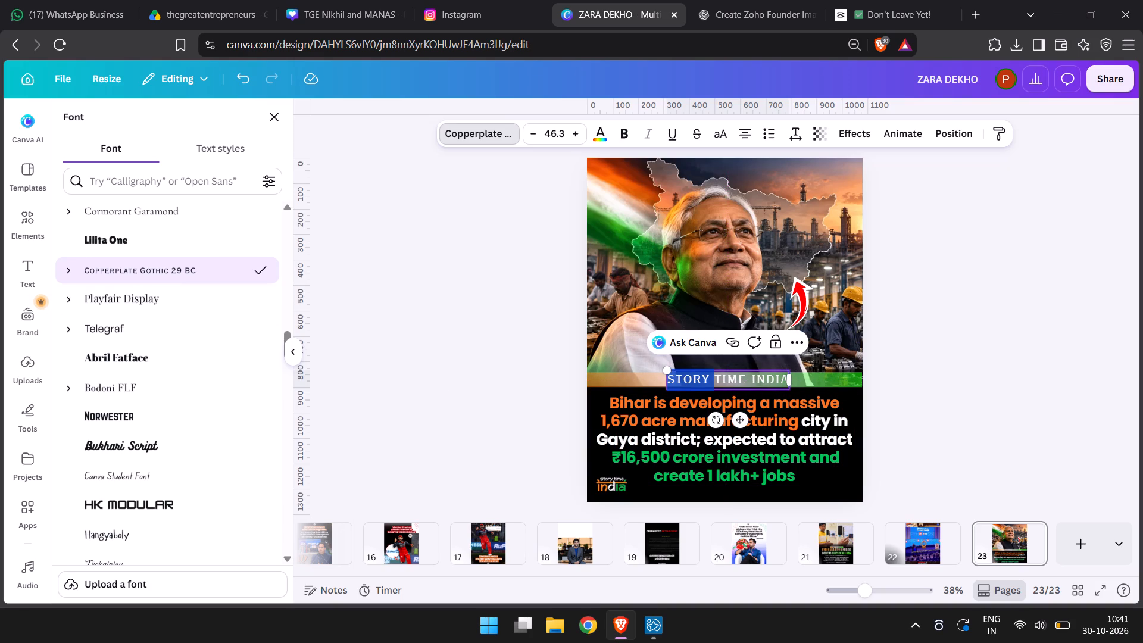
{"action": "left_click", "coordinate": [594, 137]}
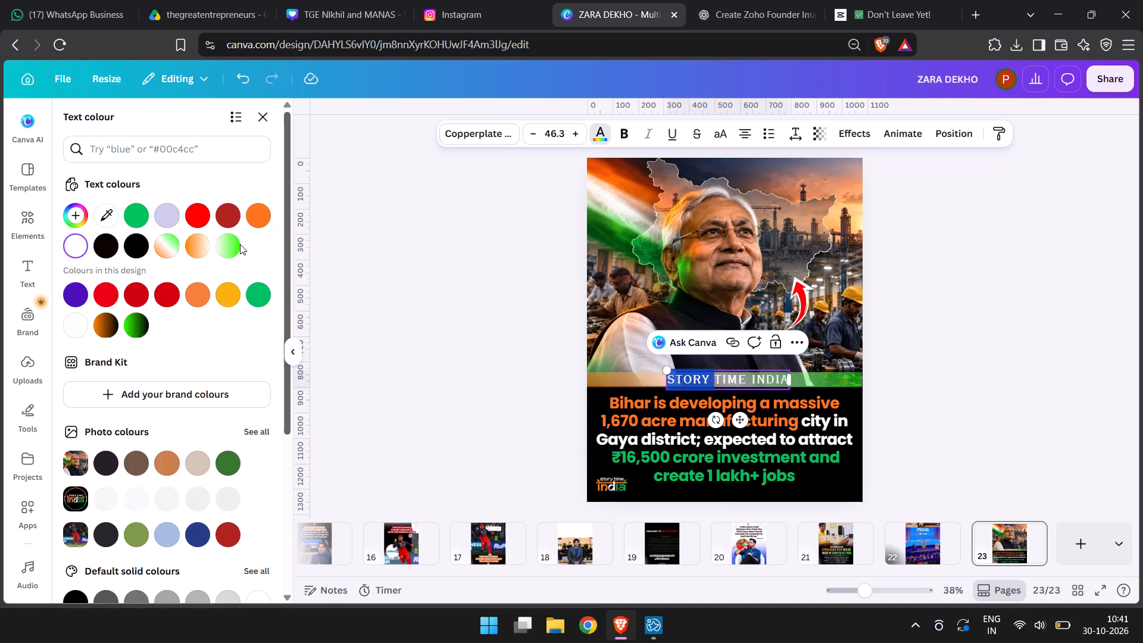
{"action": "left_click", "coordinate": [266, 220]}
{"action": "double_click", "coordinate": [430, 408]}
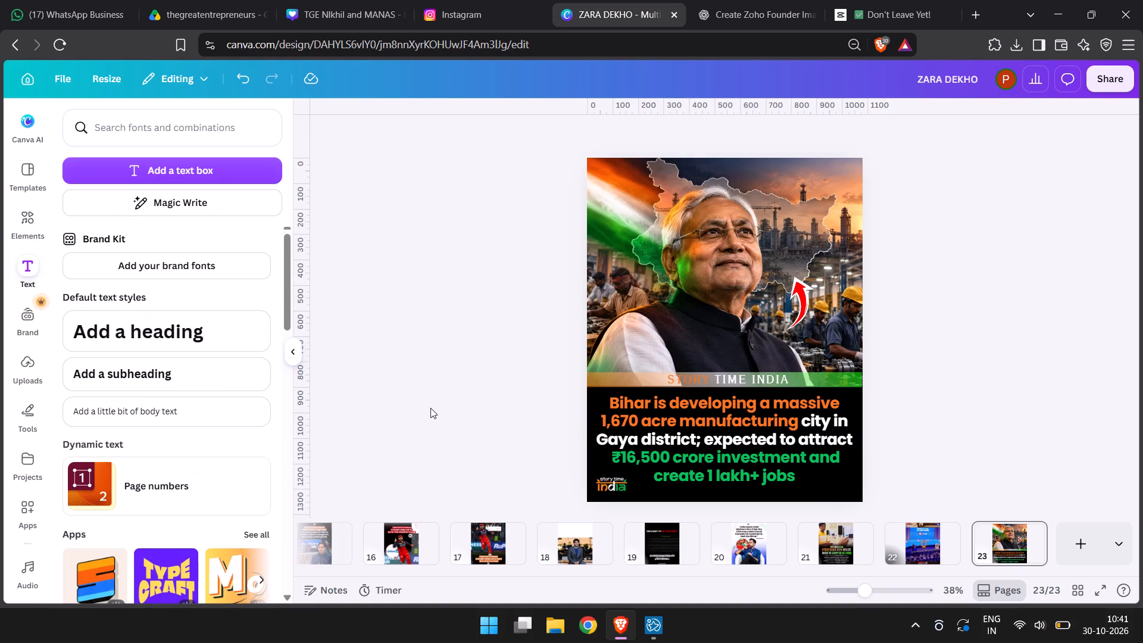
Try Bodoni FLF and Hangyaboly on the STORY TIME INDIA text, then set its font to Arapey.
{"action": "left_click", "coordinate": [708, 380]}
{"action": "left_click", "coordinate": [479, 135]}
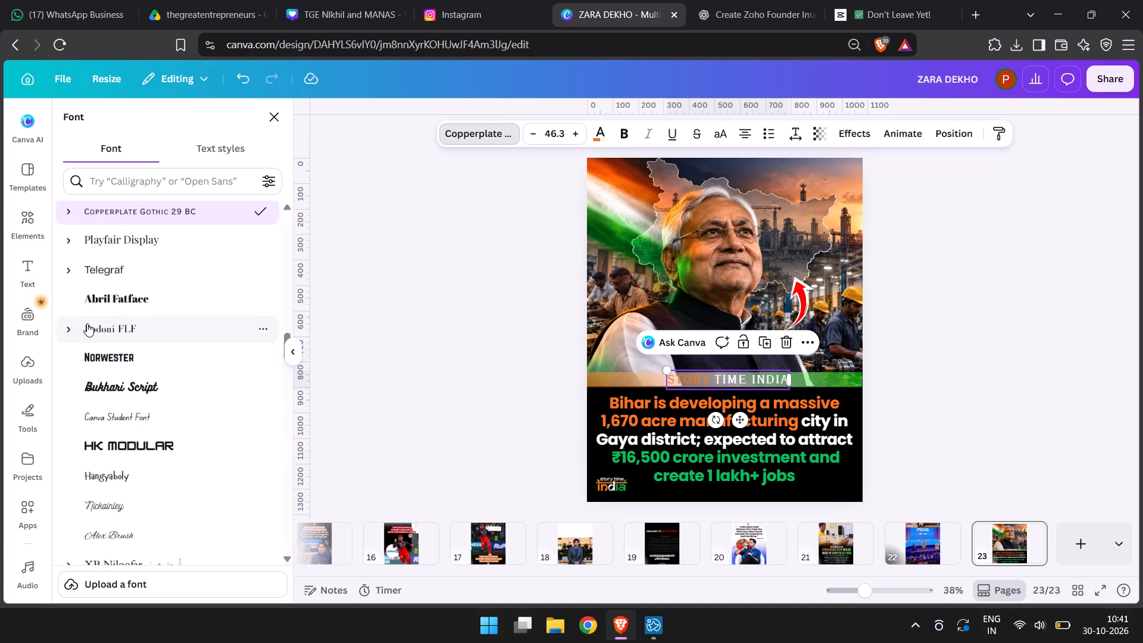
{"action": "left_click", "coordinate": [92, 364]}
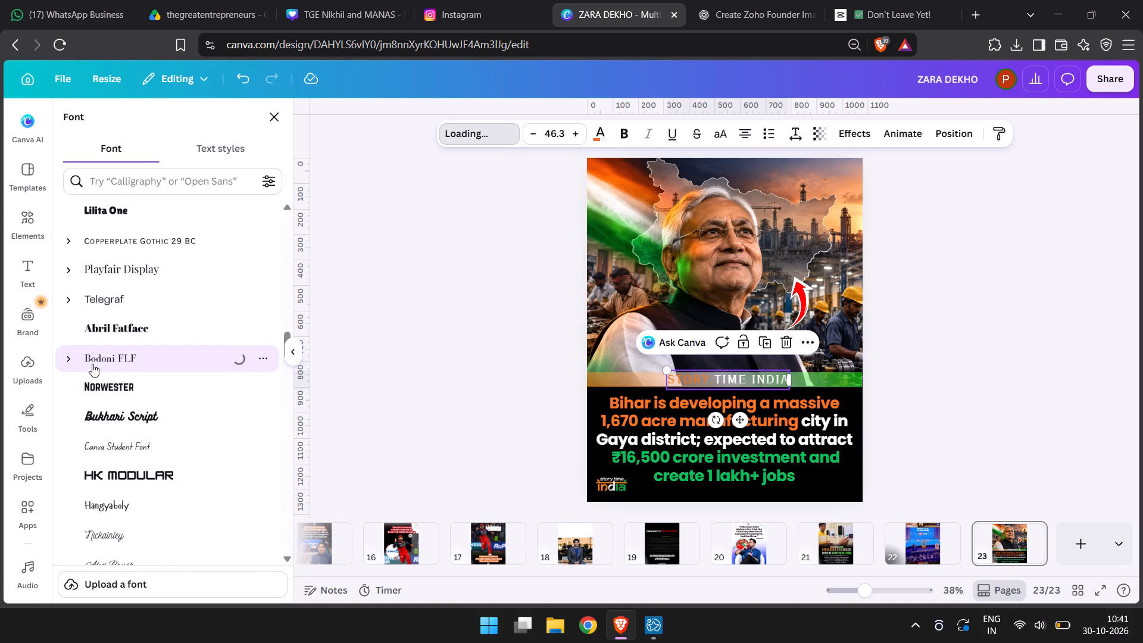
{"action": "scroll", "coordinate": [79, 436], "scroll_direction": "down", "scroll_amount": 3}
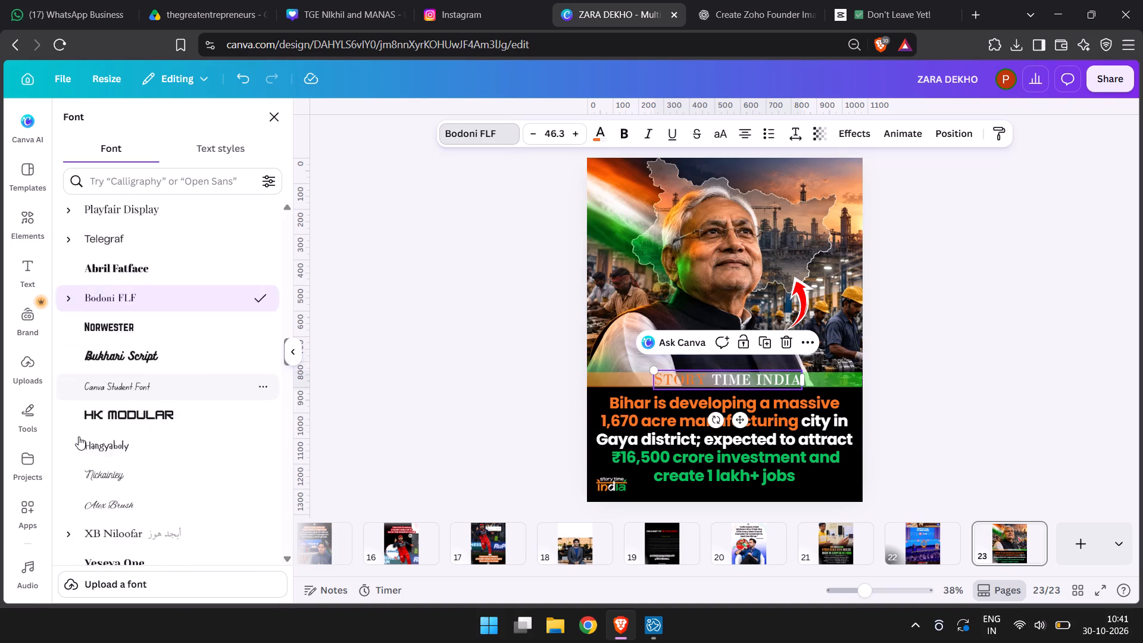
{"action": "left_click", "coordinate": [130, 285]}
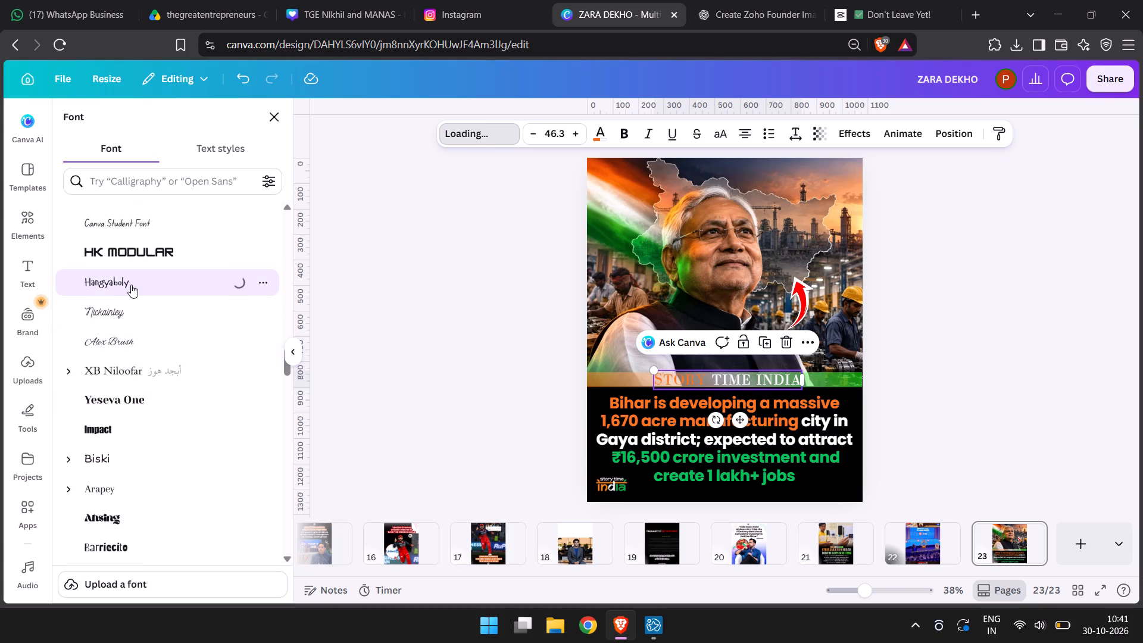
{"action": "scroll", "coordinate": [132, 324], "scroll_direction": "down", "scroll_amount": 1}
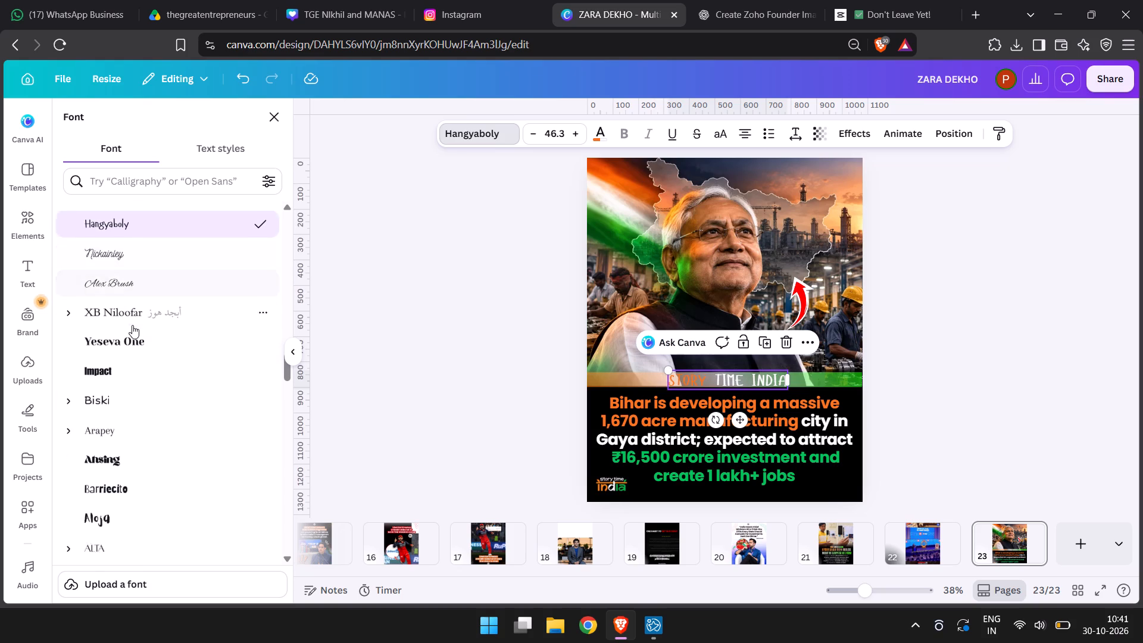
{"action": "scroll", "coordinate": [132, 325], "scroll_direction": "down", "scroll_amount": 1}
{"action": "left_click", "coordinate": [89, 349]}
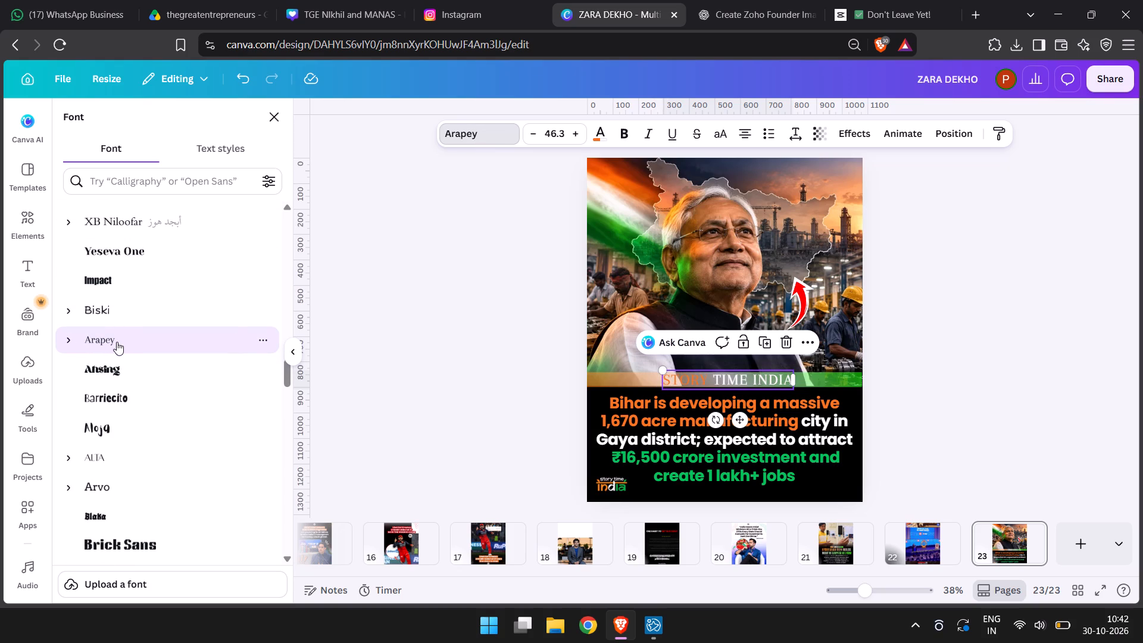
Make the STORY TIME INDIA text on the tricolour strip bold.
{"action": "left_click", "coordinate": [605, 382]}
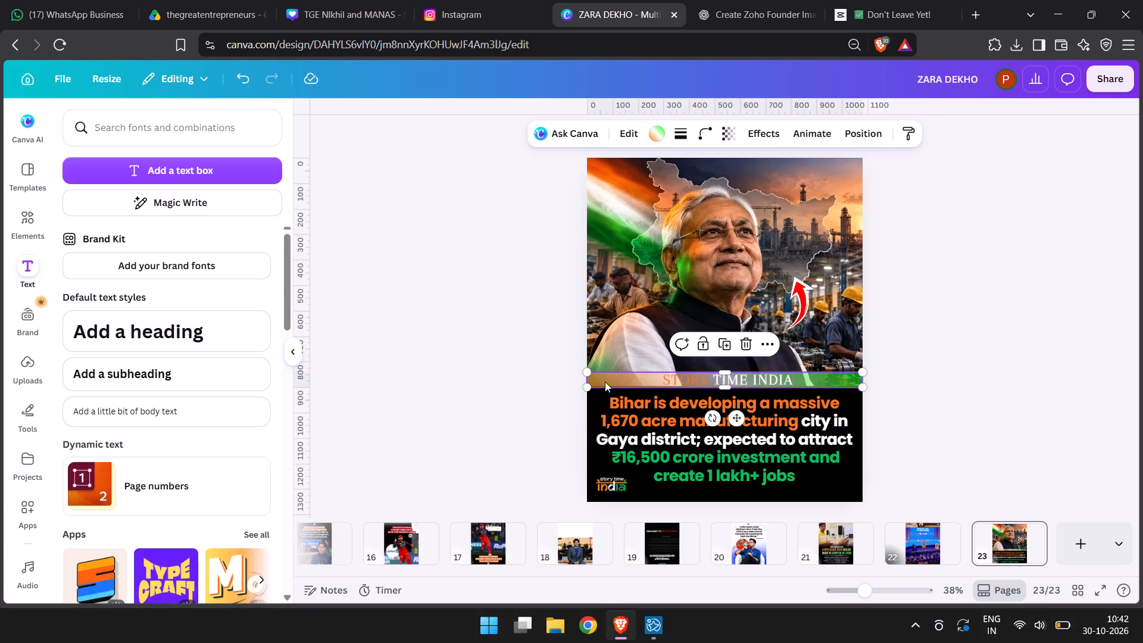
{"action": "left_click", "coordinate": [666, 381]}
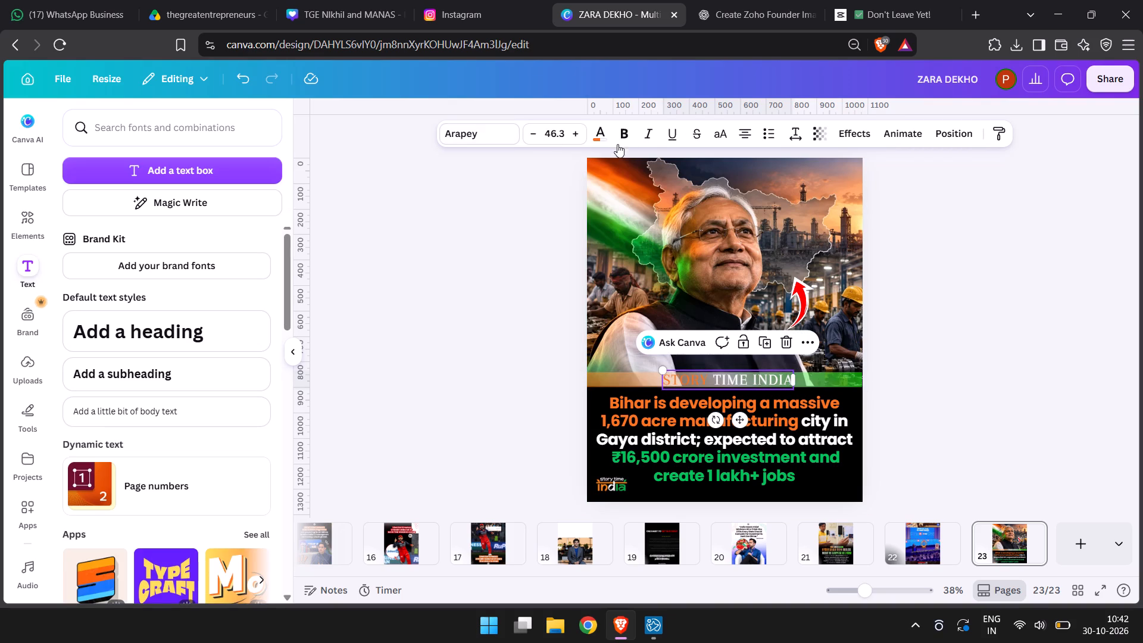
{"action": "left_click", "coordinate": [623, 135]}
{"action": "double_click", "coordinate": [423, 272]}
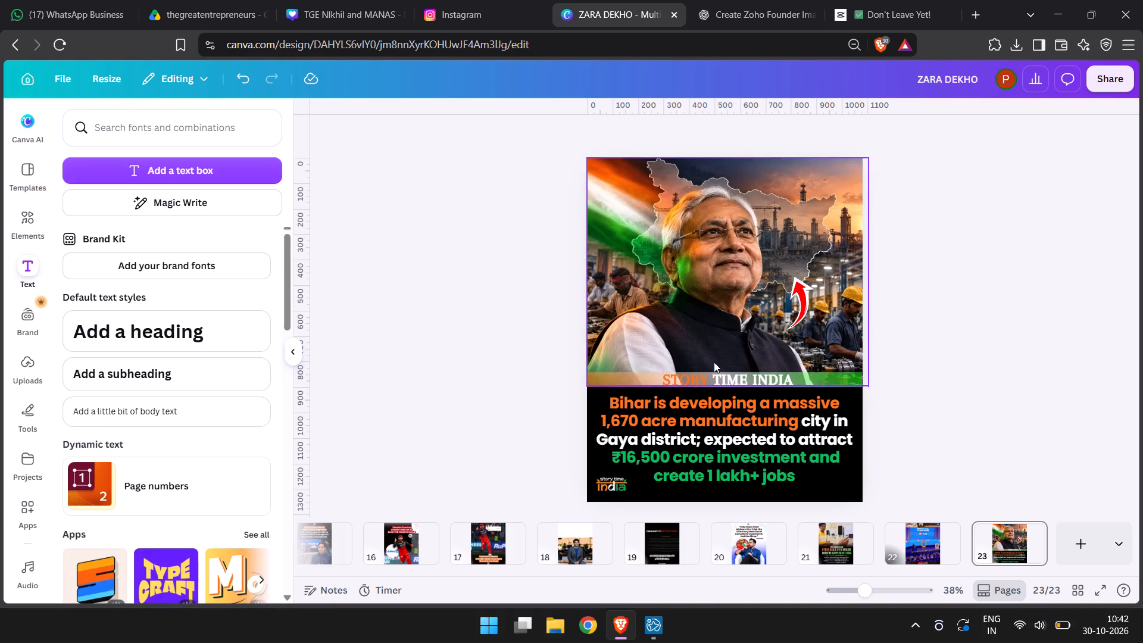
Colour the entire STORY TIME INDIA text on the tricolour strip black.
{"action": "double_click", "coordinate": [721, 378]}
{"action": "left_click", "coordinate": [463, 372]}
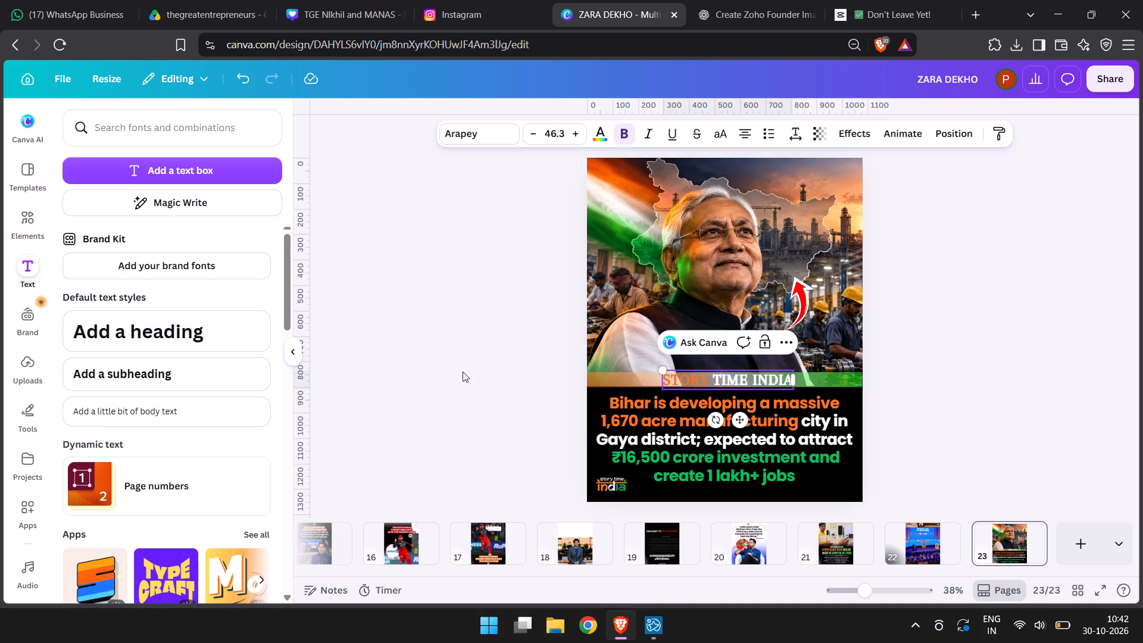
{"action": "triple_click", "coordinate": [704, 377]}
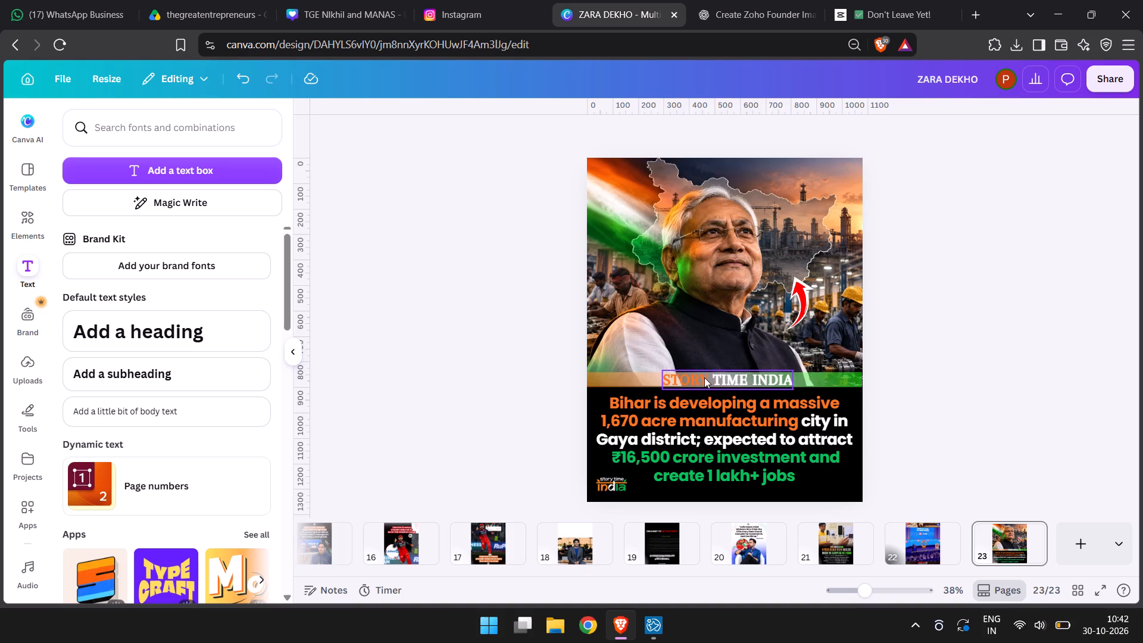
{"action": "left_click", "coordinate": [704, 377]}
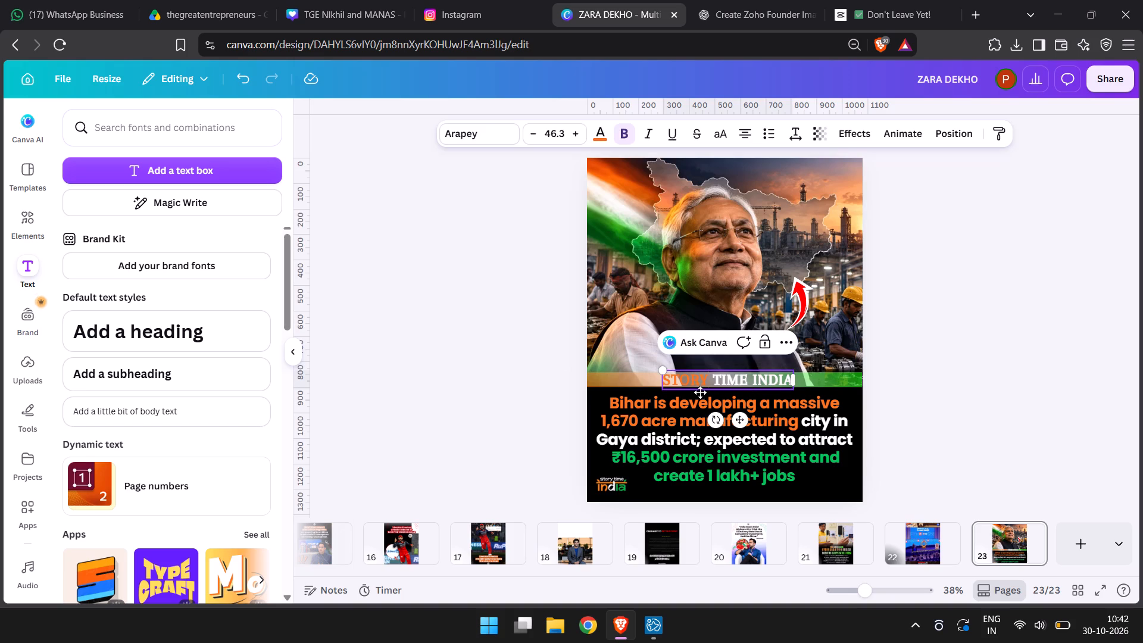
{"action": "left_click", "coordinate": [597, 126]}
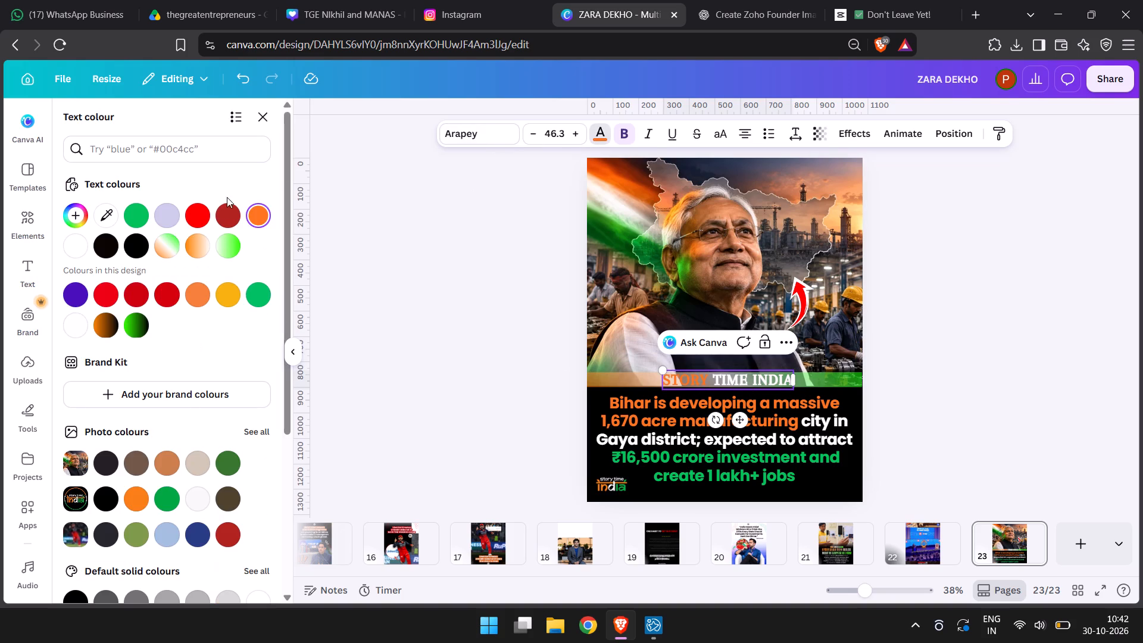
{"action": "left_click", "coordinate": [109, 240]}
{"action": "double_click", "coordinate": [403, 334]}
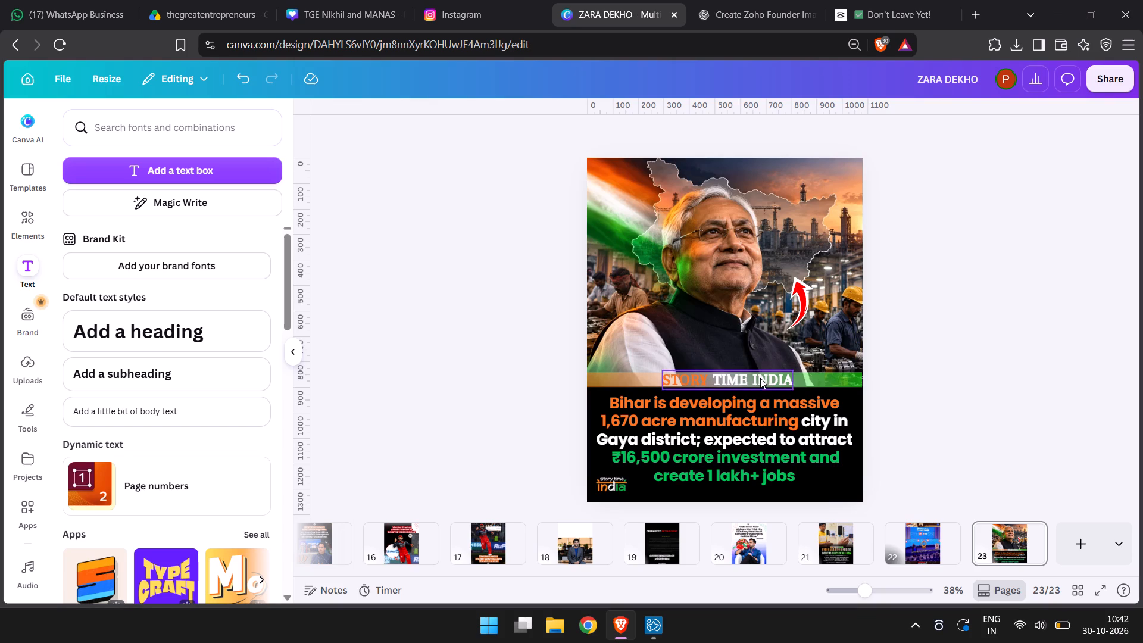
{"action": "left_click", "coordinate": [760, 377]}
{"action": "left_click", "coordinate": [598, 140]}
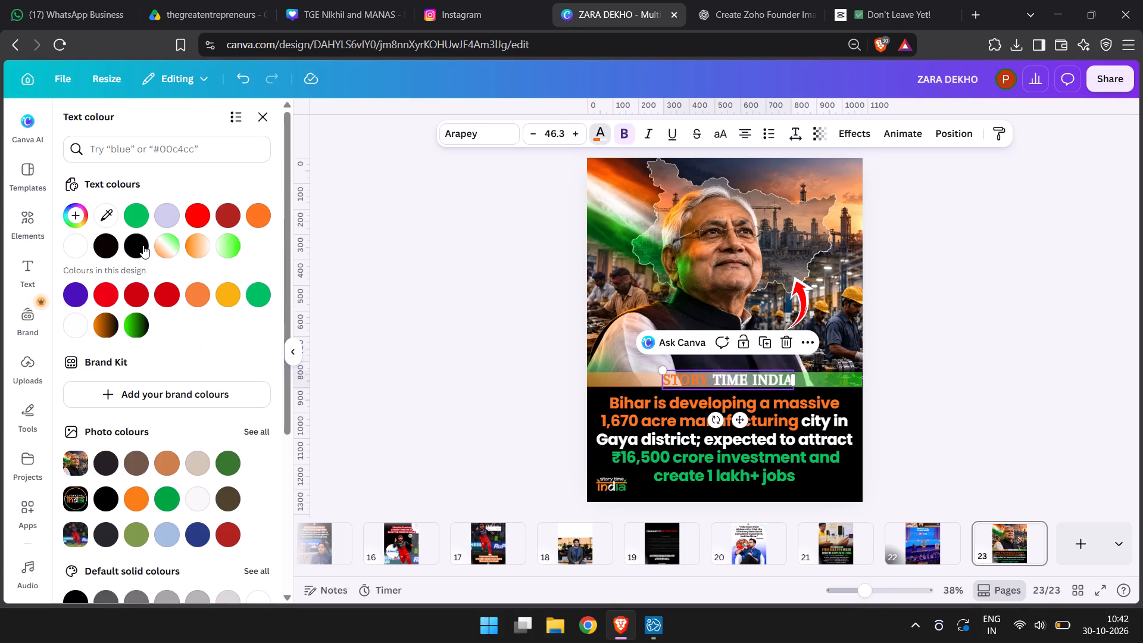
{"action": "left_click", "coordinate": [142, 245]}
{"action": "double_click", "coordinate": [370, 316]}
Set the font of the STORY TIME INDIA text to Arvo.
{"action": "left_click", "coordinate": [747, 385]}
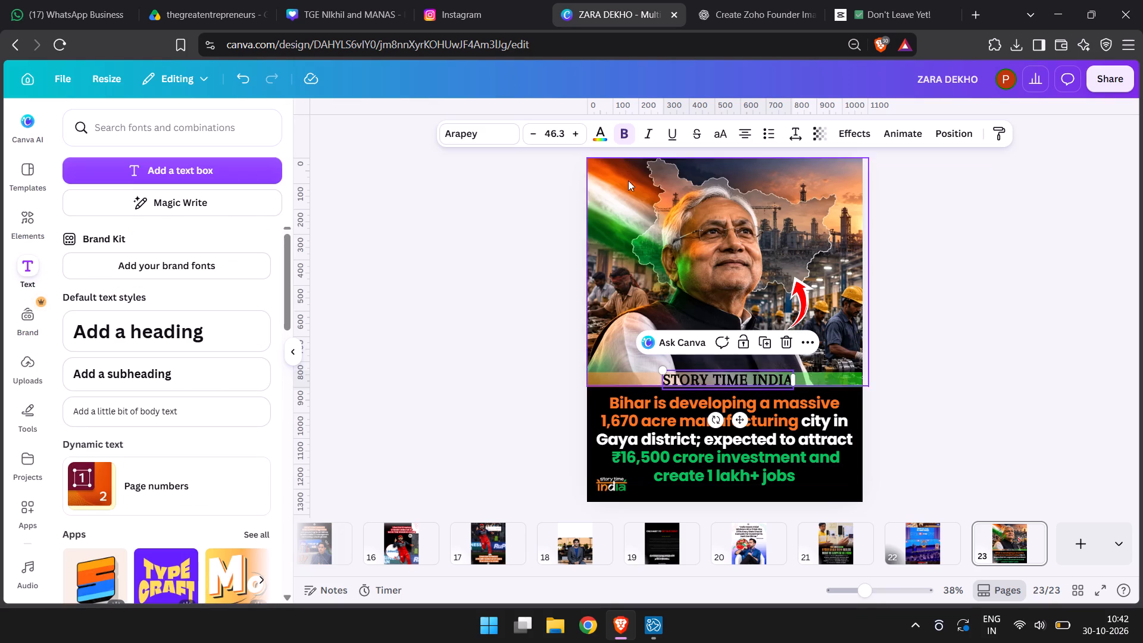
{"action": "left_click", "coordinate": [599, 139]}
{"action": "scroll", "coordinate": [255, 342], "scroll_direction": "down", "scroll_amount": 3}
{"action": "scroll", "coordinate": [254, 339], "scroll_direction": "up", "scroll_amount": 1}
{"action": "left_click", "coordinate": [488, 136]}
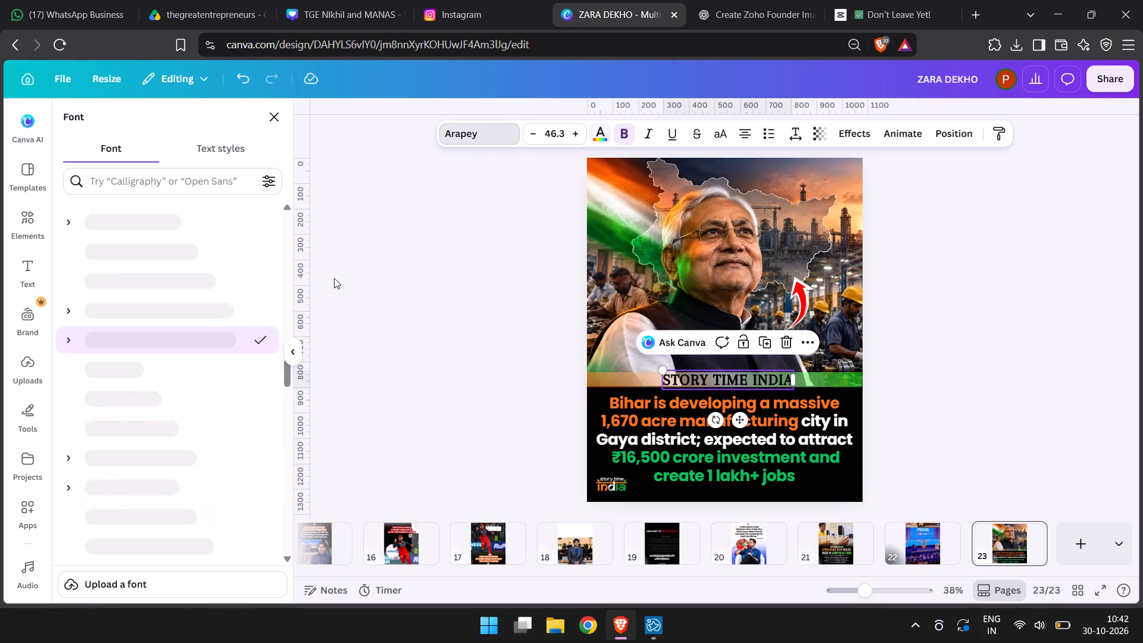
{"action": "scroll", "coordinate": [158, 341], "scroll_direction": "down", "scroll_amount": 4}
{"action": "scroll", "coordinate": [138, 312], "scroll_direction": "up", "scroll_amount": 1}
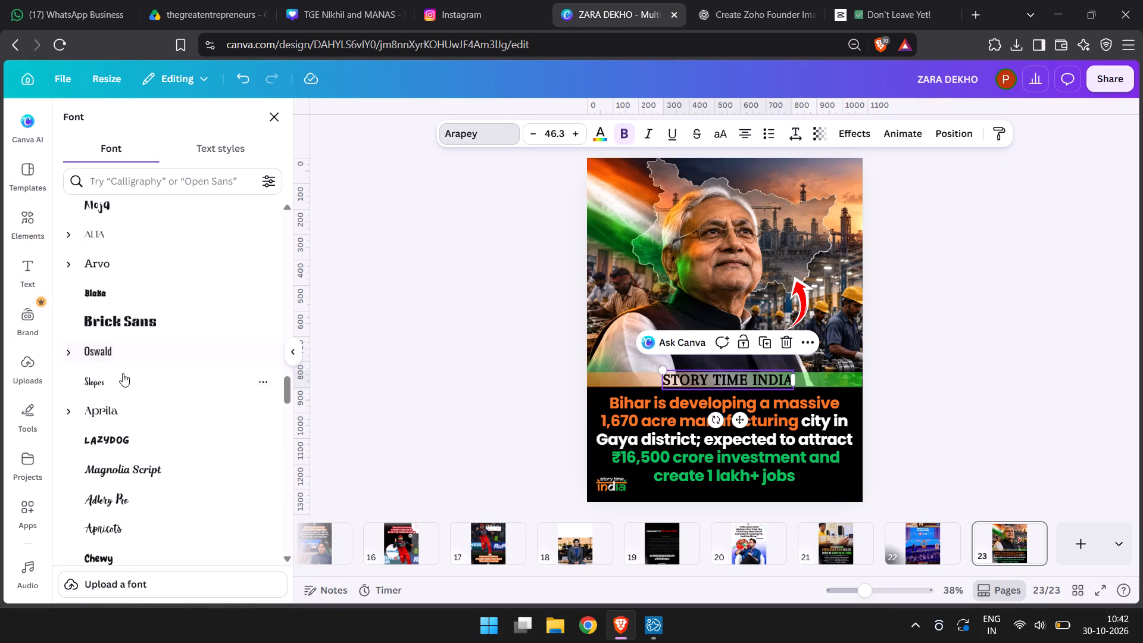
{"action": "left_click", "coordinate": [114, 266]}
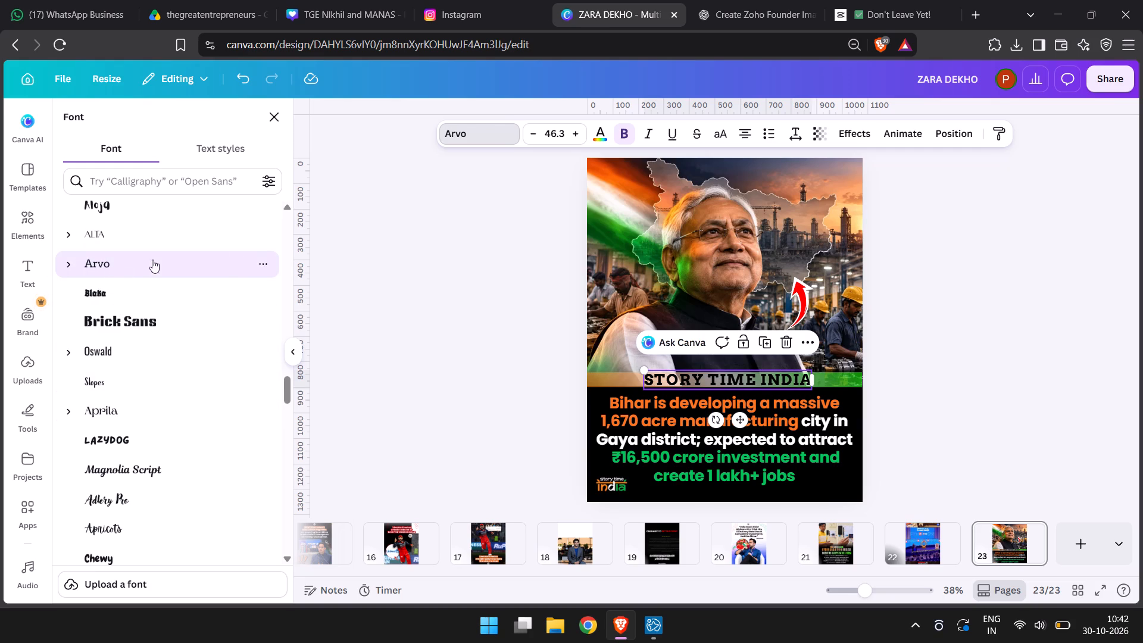
Remove the bold formatting from the STORY TIME INDIA text.
{"action": "left_click", "coordinate": [627, 129]}
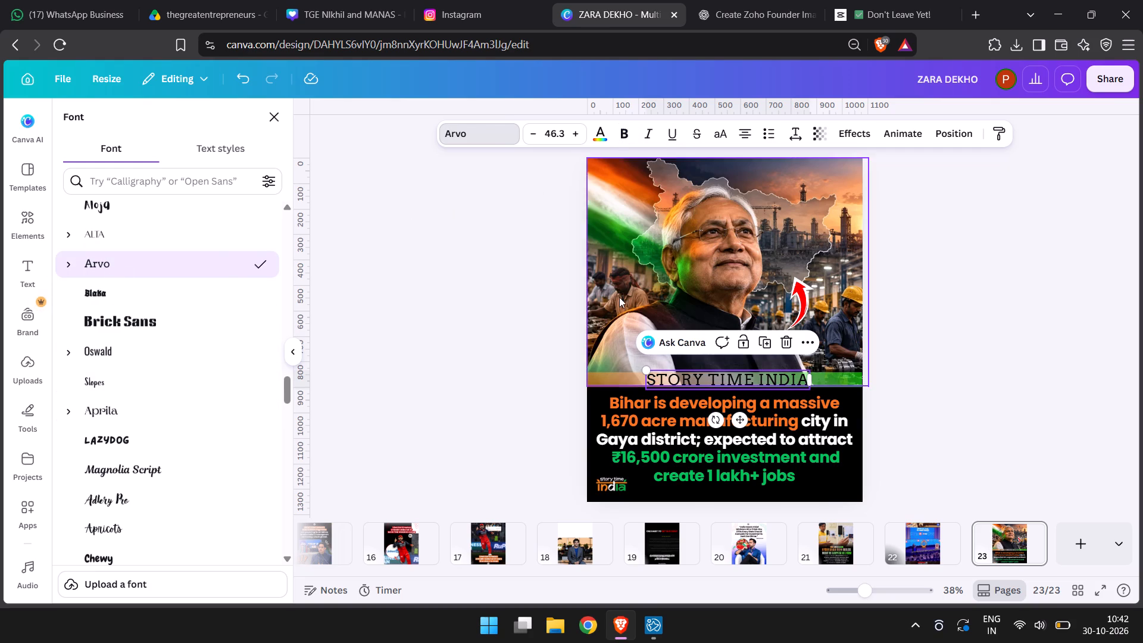
Shrink the STORY TIME INDIA text to about size 38.5 and shift it slightly towards the centre of the tricolour strip.
{"action": "left_click_drag", "start_coordinate": [645, 370], "coordinate": [662, 372]}
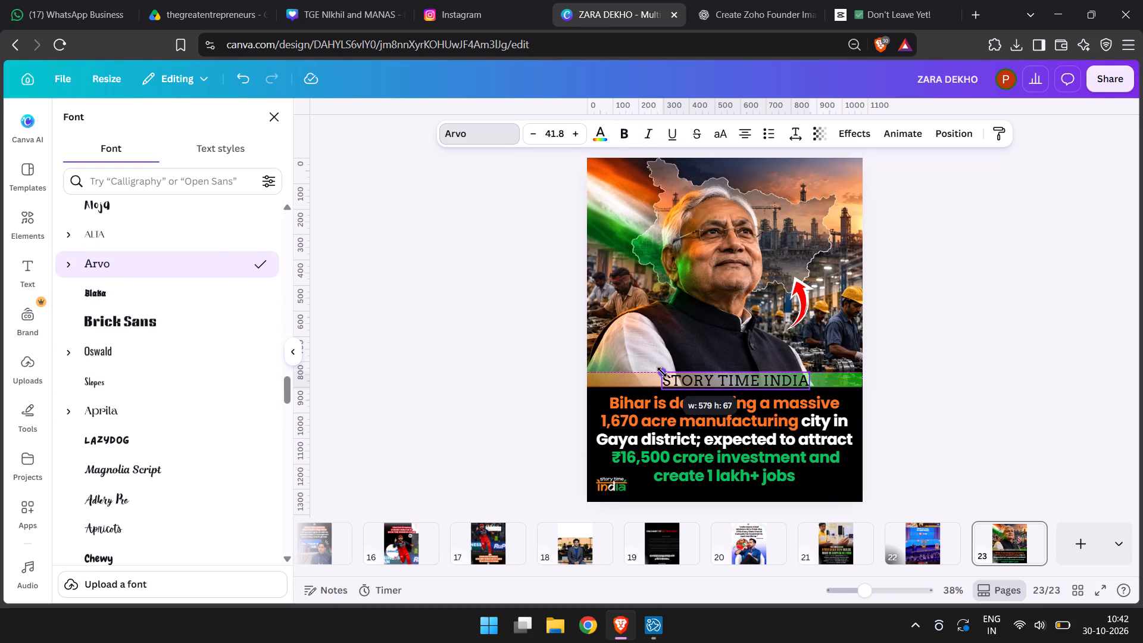
{"action": "left_click_drag", "start_coordinate": [662, 372], "coordinate": [672, 373]}
{"action": "left_click_drag", "start_coordinate": [752, 417], "coordinate": [746, 416]}
Check the strip on the reference Instagram post and slim the tricolour strip behind STORY TIME INDIA by raising its bottom edge.
{"action": "left_click", "coordinate": [457, 0]}
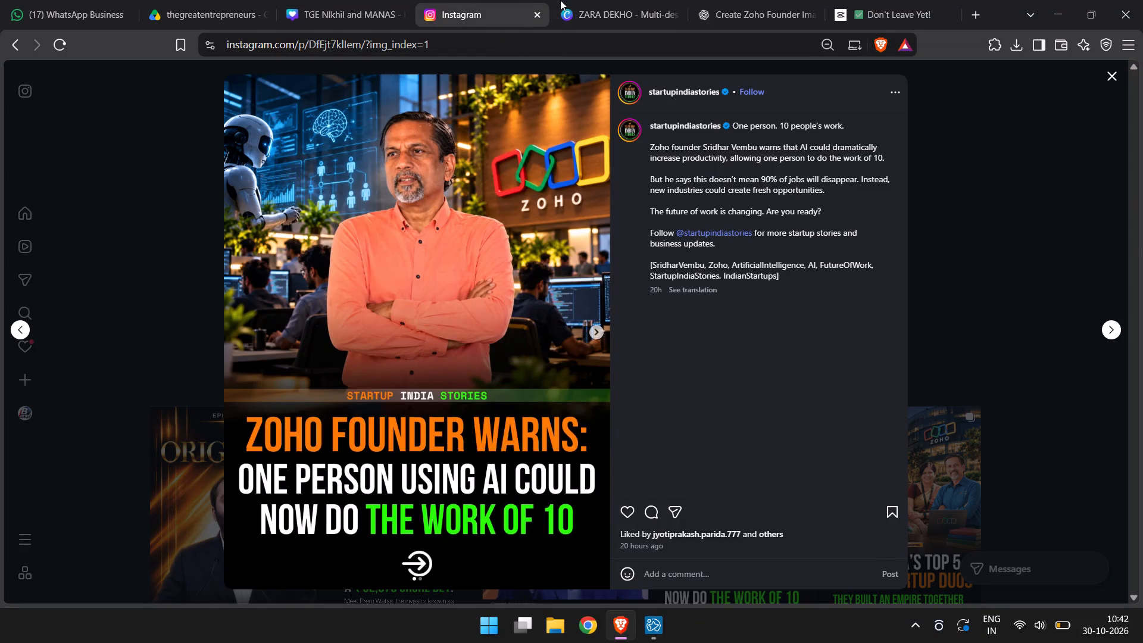
{"action": "left_click", "coordinate": [589, 0]}
{"action": "left_click", "coordinate": [645, 382]}
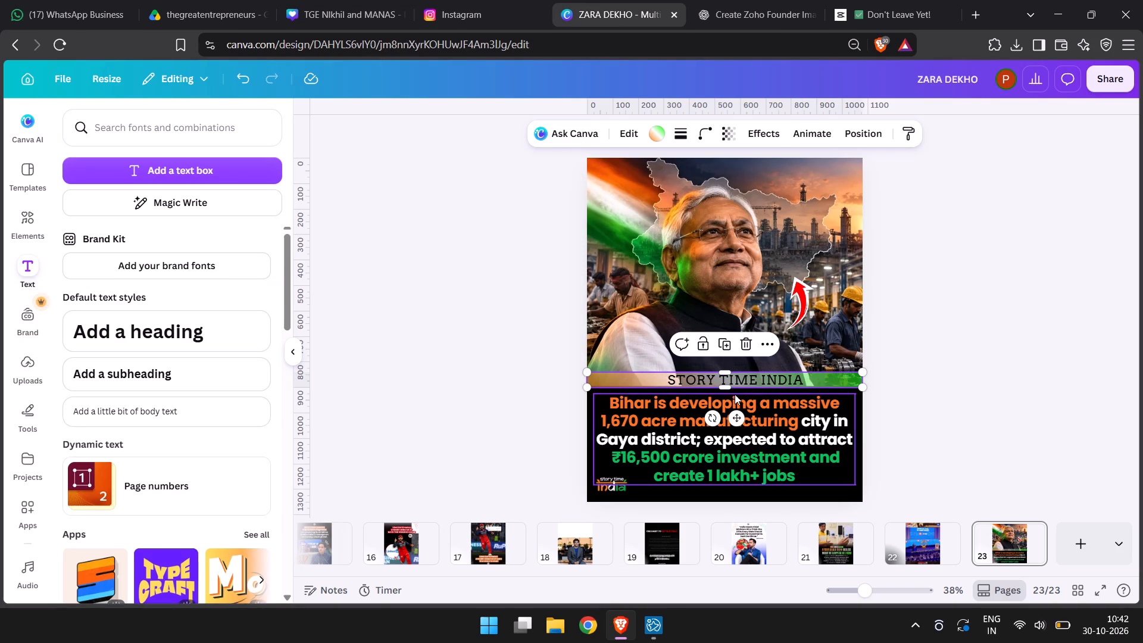
{"action": "left_click_drag", "start_coordinate": [731, 388], "coordinate": [729, 382]}
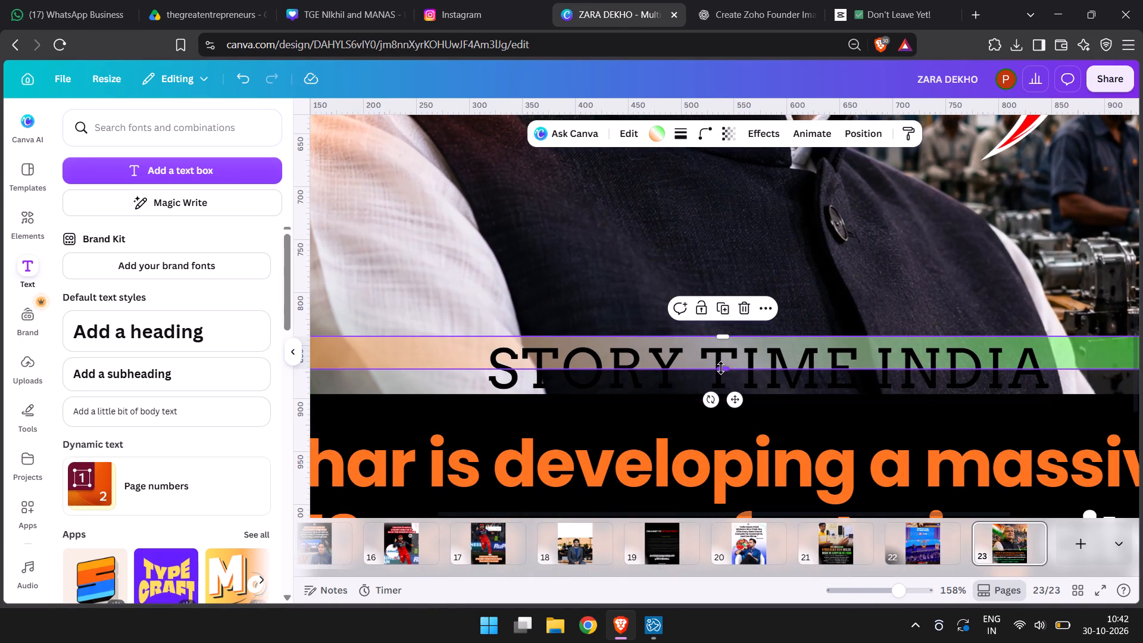
{"action": "left_click_drag", "start_coordinate": [722, 367], "coordinate": [724, 377]}
Reduce the STORY TIME INDIA text to size 27.5 and nudge it left along the slimmer tricolour strip towards the page centre.
{"action": "left_click", "coordinate": [681, 365]}
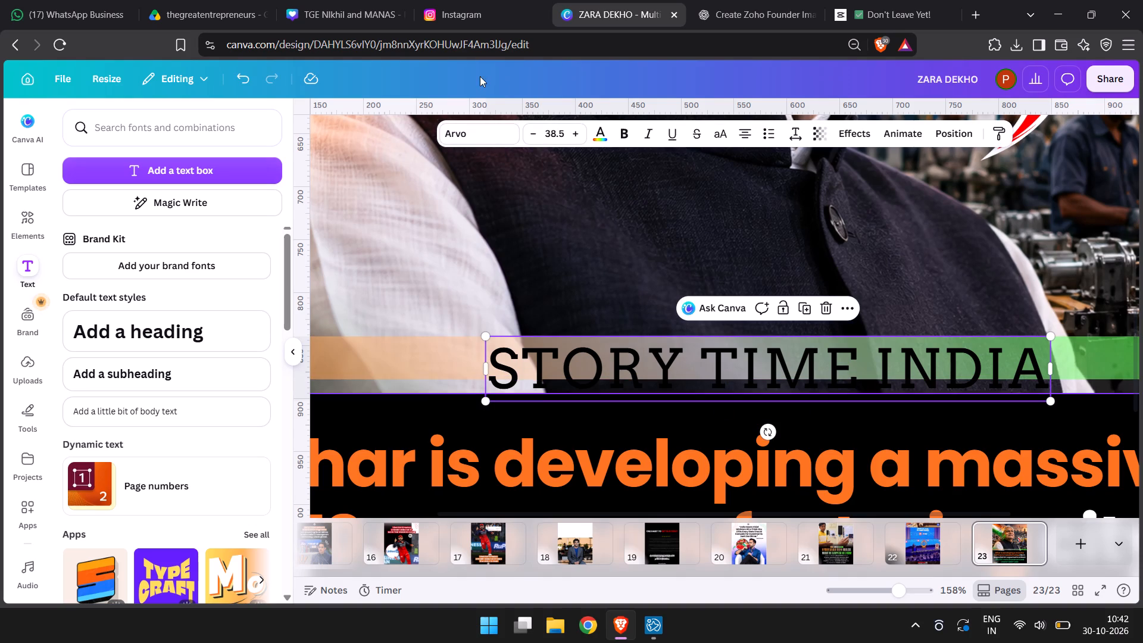
{"action": "triple_click", "coordinate": [533, 133]}
{"action": "triple_click", "coordinate": [533, 133]}
{"action": "triple_click", "coordinate": [533, 133]}
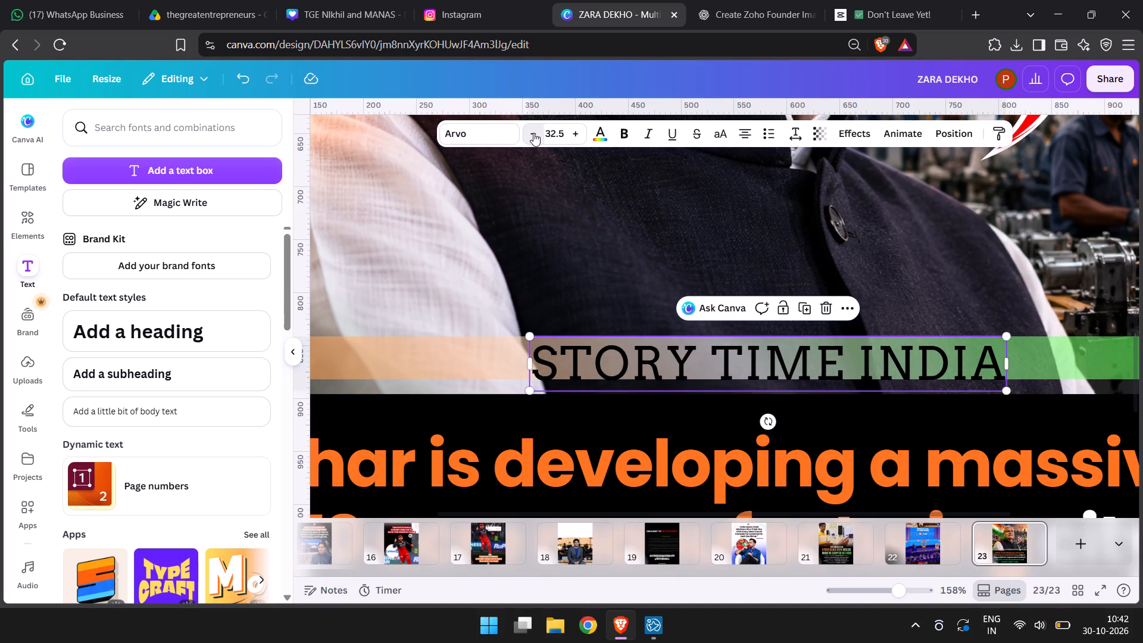
{"action": "left_click", "coordinate": [533, 133]}
{"action": "left_click", "coordinate": [533, 133]}
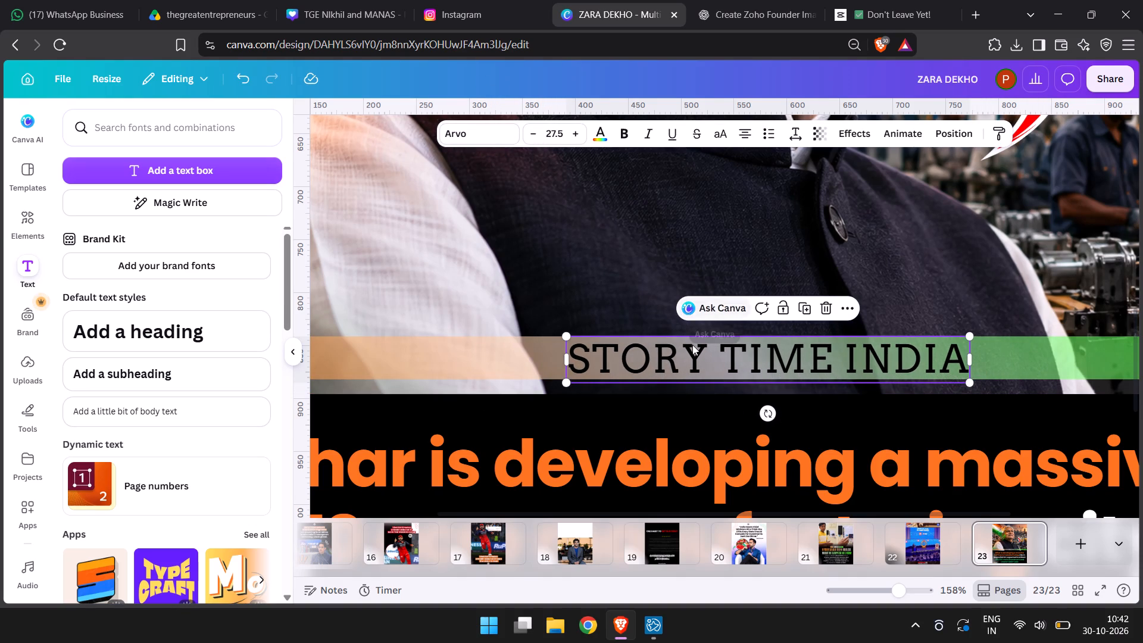
{"action": "left_click_drag", "start_coordinate": [714, 367], "coordinate": [703, 367]}
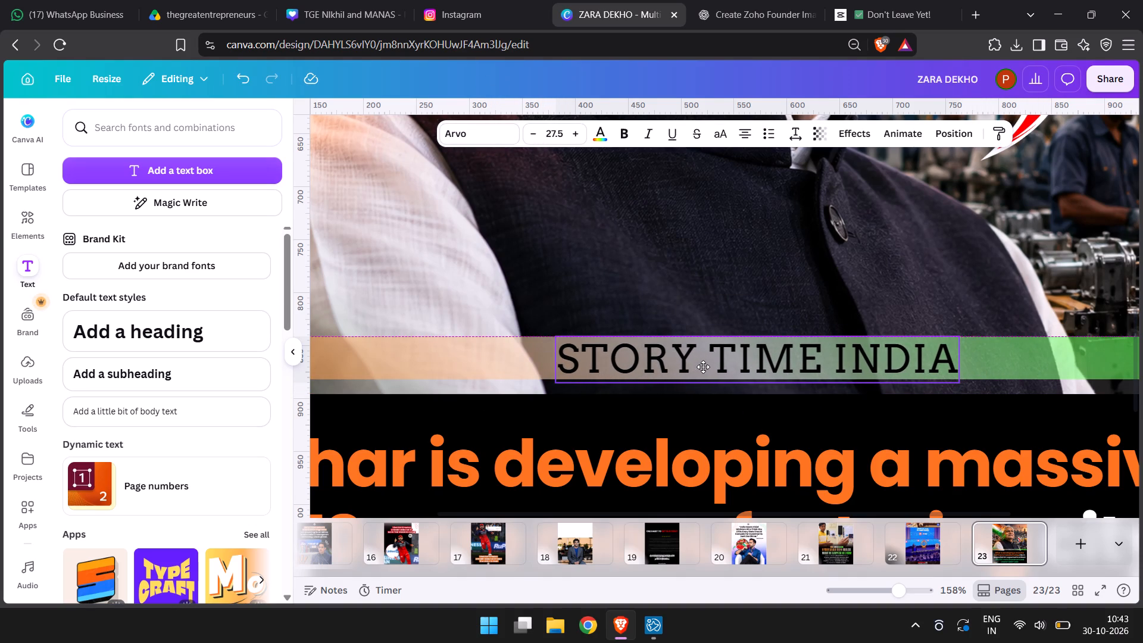
Shift the STORY TIME INDIA text slightly left along the tricolour strip and widen the gaps between its words to two spaces.
{"action": "left_click_drag", "start_coordinate": [703, 367], "coordinate": [686, 368]}
{"action": "double_click", "coordinate": [675, 359]}
{"action": "key", "text": "space"}
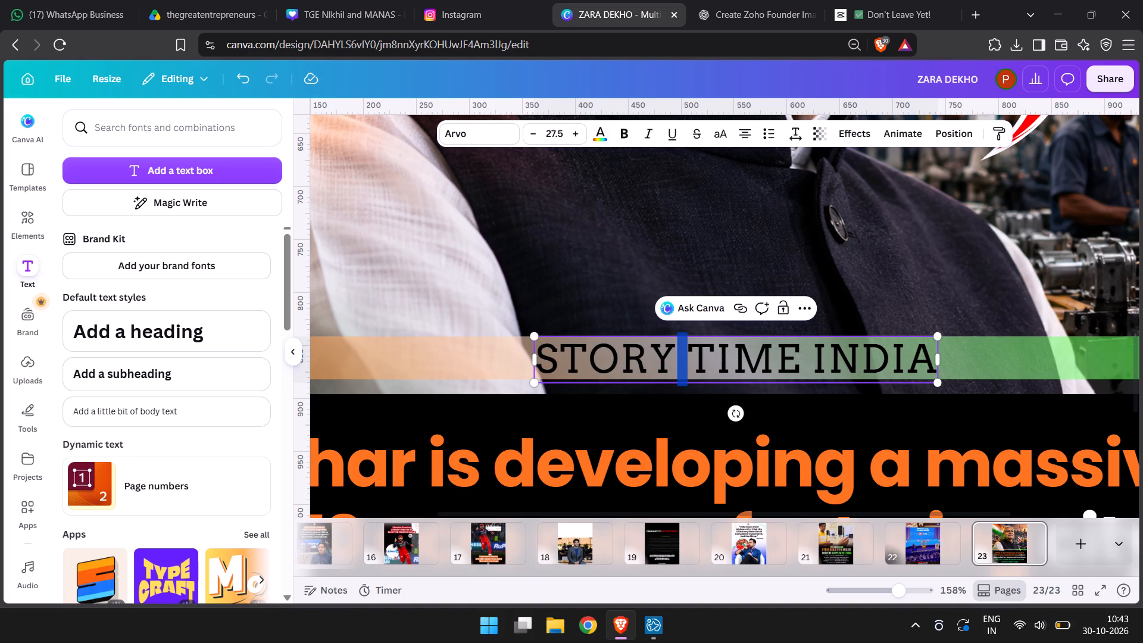
{"action": "key", "text": "space"}
{"action": "left_click", "coordinate": [814, 359]}
{"action": "key", "text": "space"}
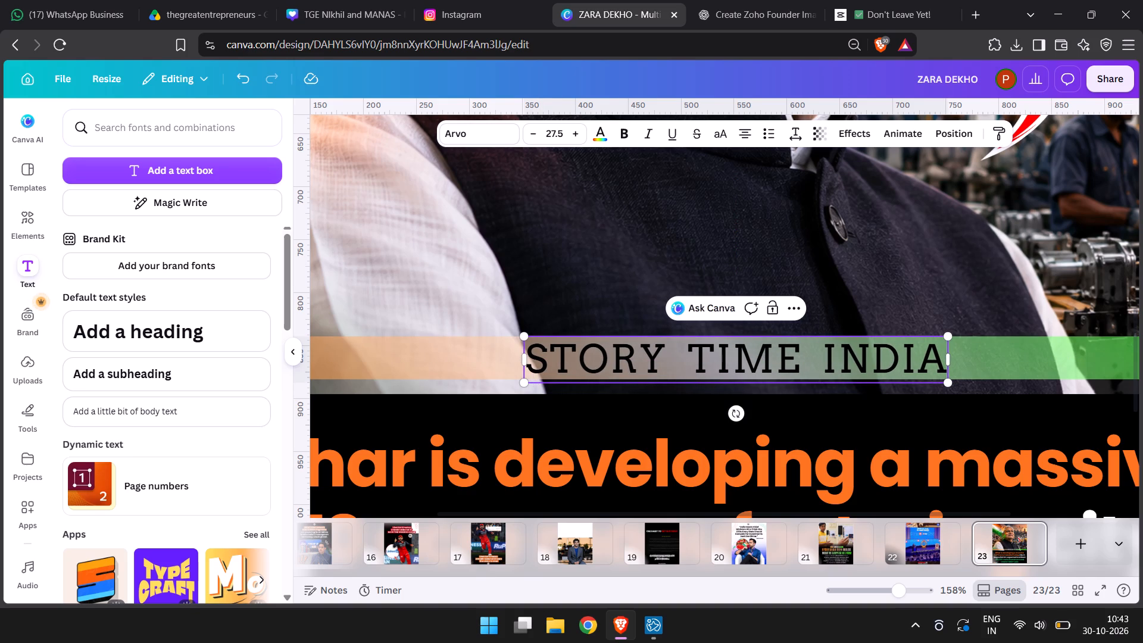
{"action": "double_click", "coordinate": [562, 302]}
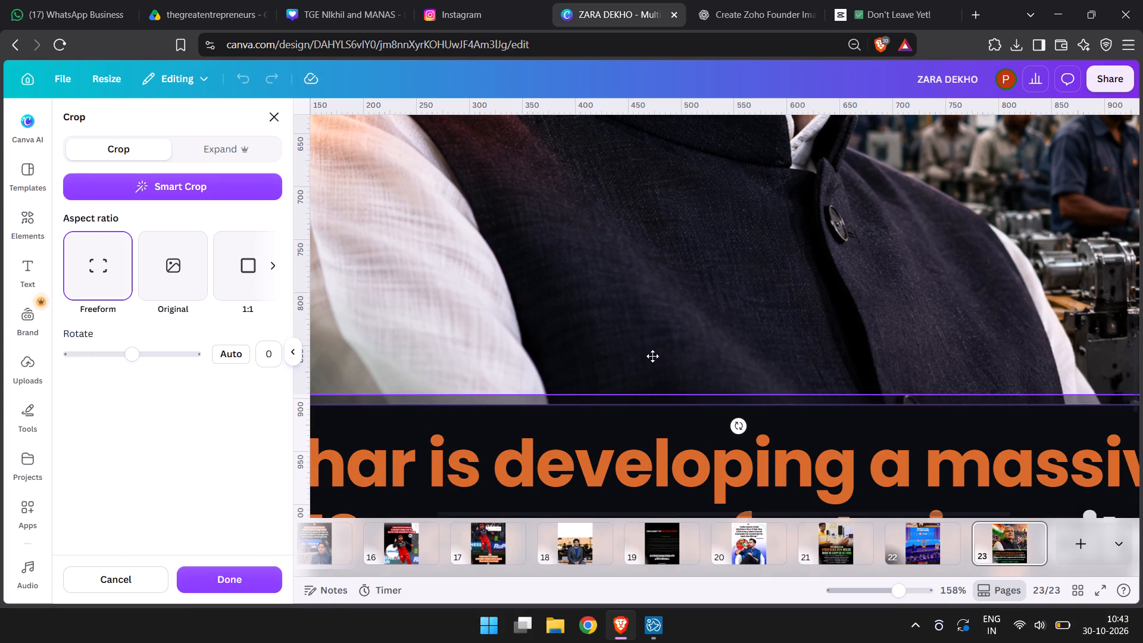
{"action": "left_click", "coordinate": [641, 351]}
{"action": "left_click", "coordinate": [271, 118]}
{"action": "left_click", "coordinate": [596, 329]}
Colour the word STORY orange in the STORY TIME INDIA text.
{"action": "double_click", "coordinate": [638, 358]}
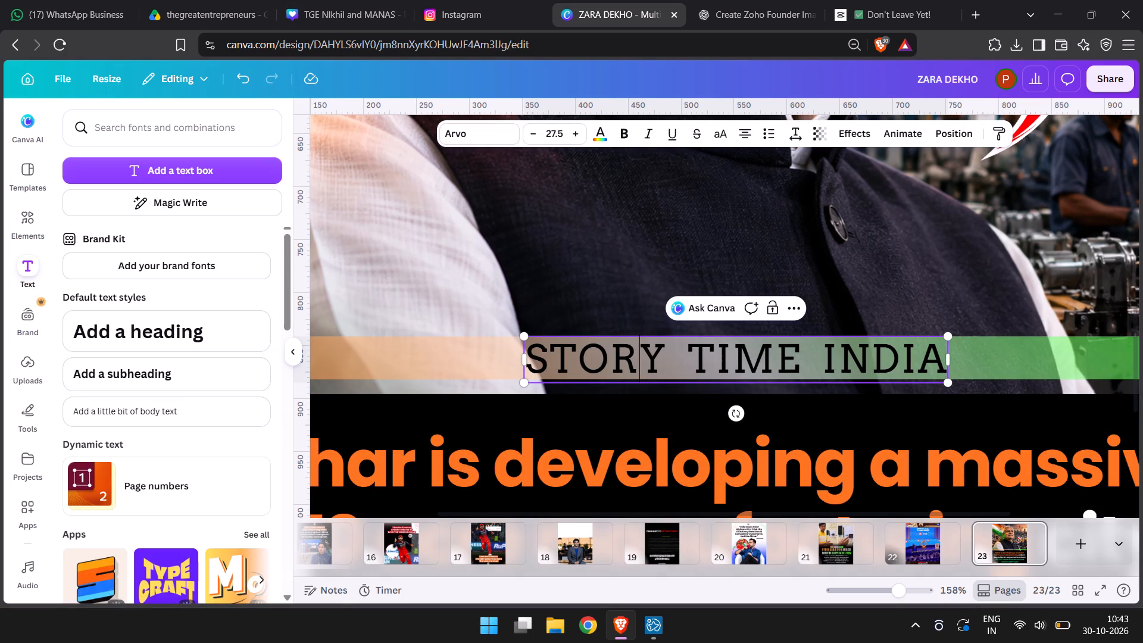
{"action": "left_click_drag", "start_coordinate": [656, 358], "coordinate": [520, 345]}
{"action": "left_click", "coordinate": [594, 137]}
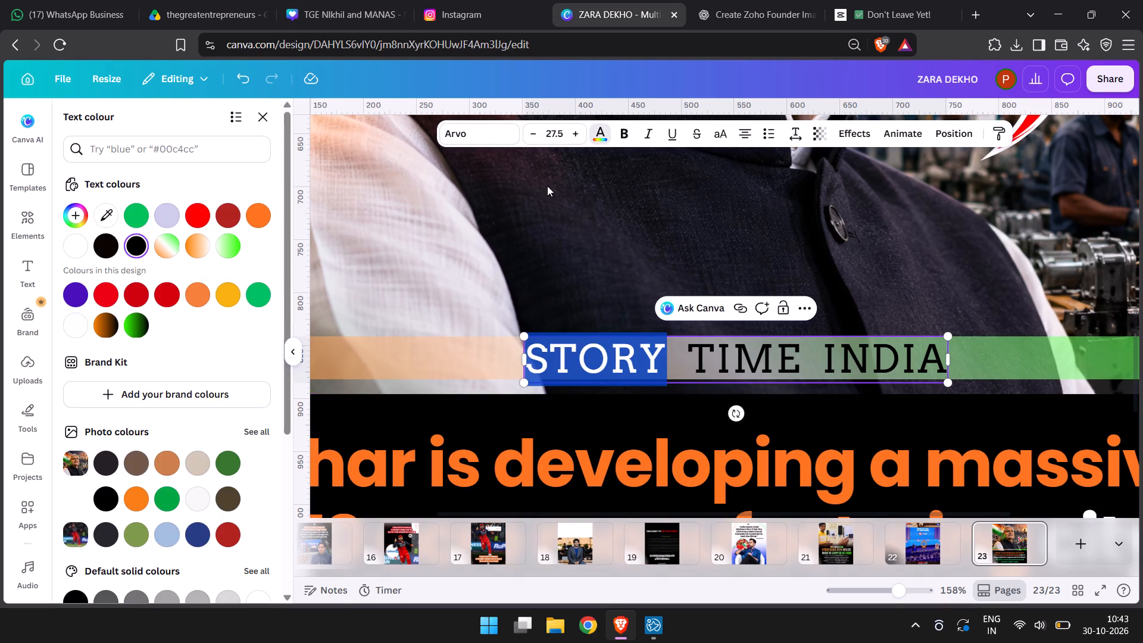
{"action": "left_click", "coordinate": [268, 220]}
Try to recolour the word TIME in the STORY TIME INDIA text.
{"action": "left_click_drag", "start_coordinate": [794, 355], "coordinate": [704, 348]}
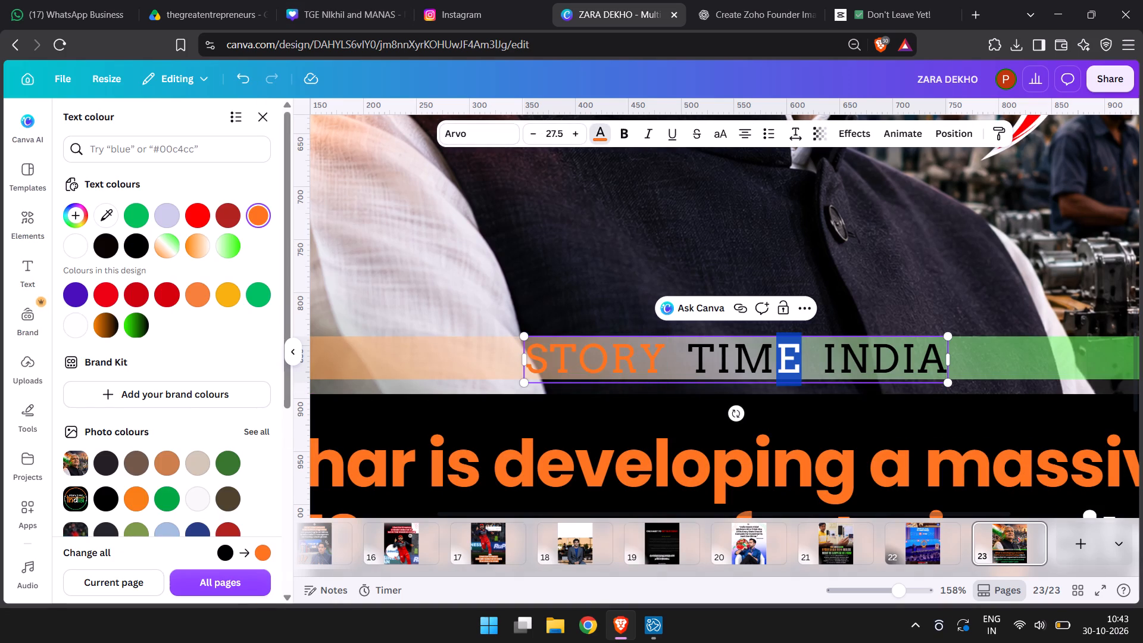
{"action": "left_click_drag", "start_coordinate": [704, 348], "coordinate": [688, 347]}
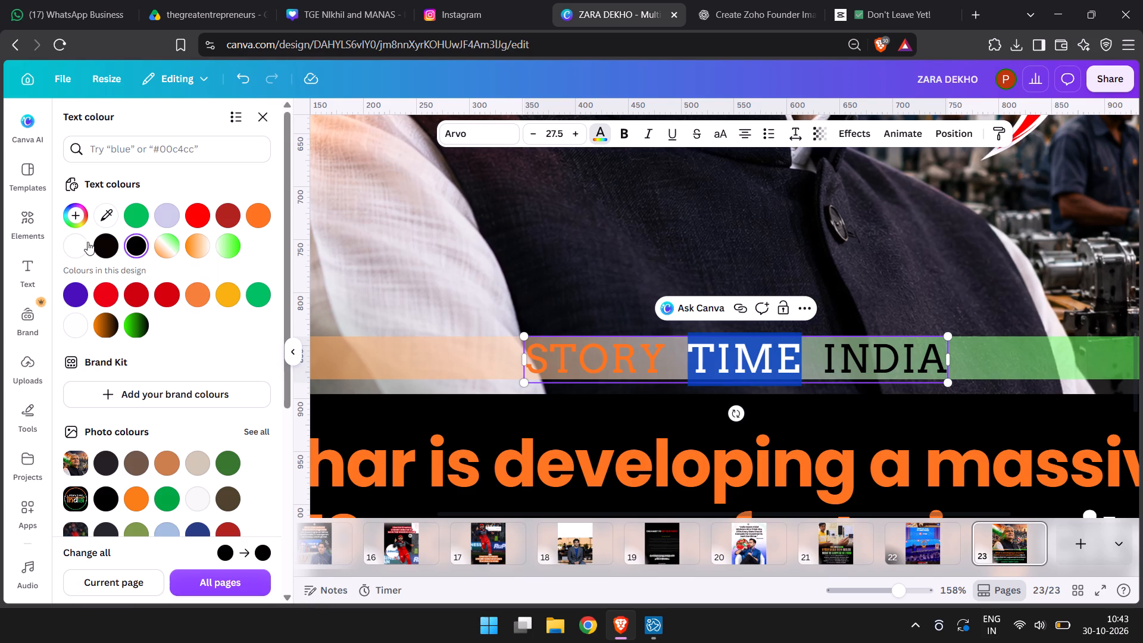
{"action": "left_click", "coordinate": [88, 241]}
Colour the word INDIA green (#00bf63) in the STORY TIME INDIA text.
{"action": "left_click_drag", "start_coordinate": [822, 360], "coordinate": [999, 358]}
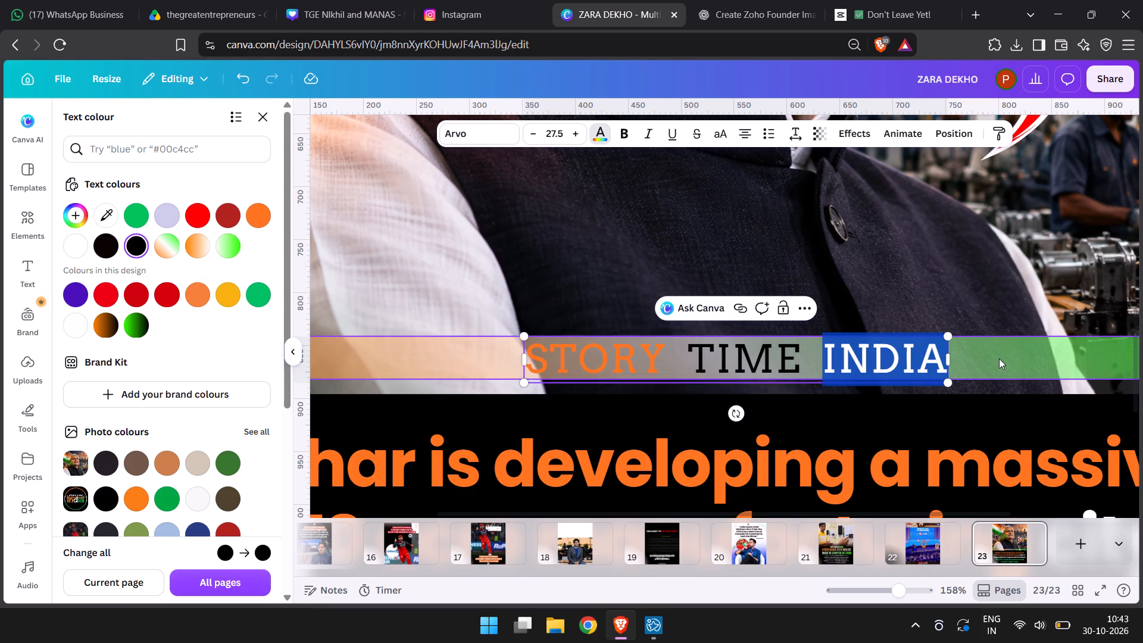
{"action": "left_click", "coordinate": [252, 289]}
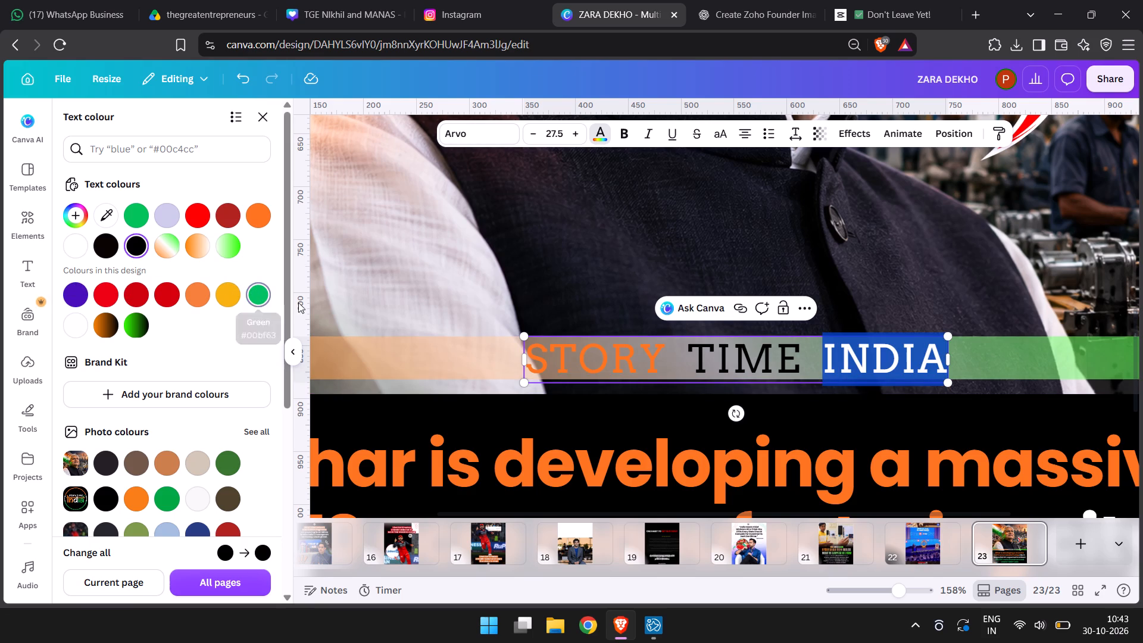
{"action": "double_click", "coordinate": [544, 399]}
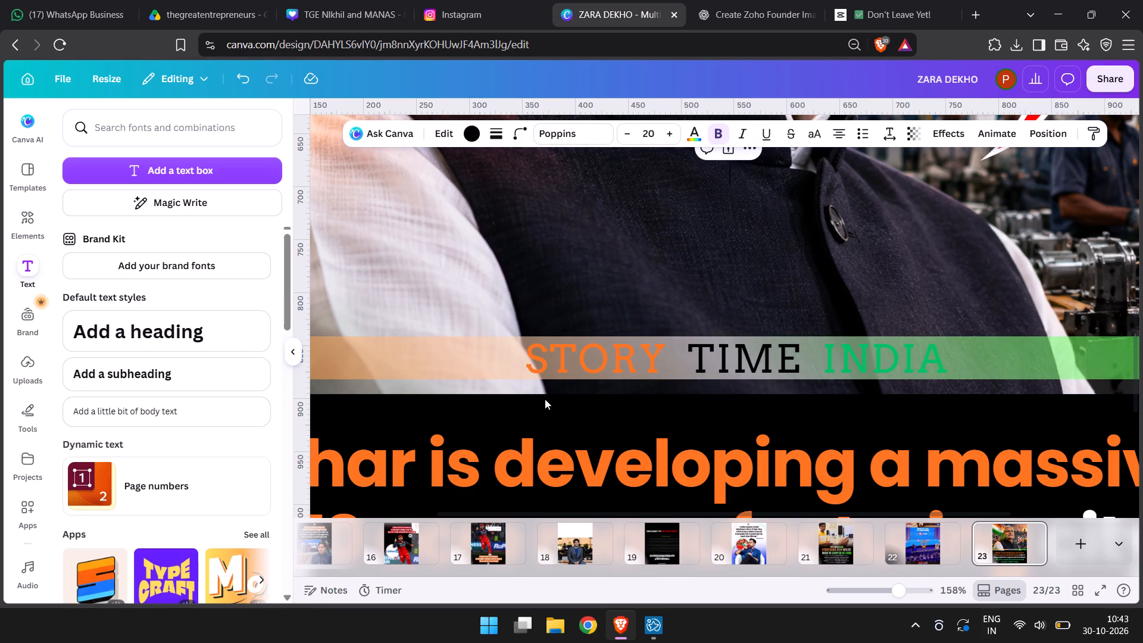
Apply the Glow effect to the STORY TIME INDIA text on the tricolour strip.
{"action": "scroll", "coordinate": [545, 399], "scroll_direction": "up", "scroll_amount": 1}
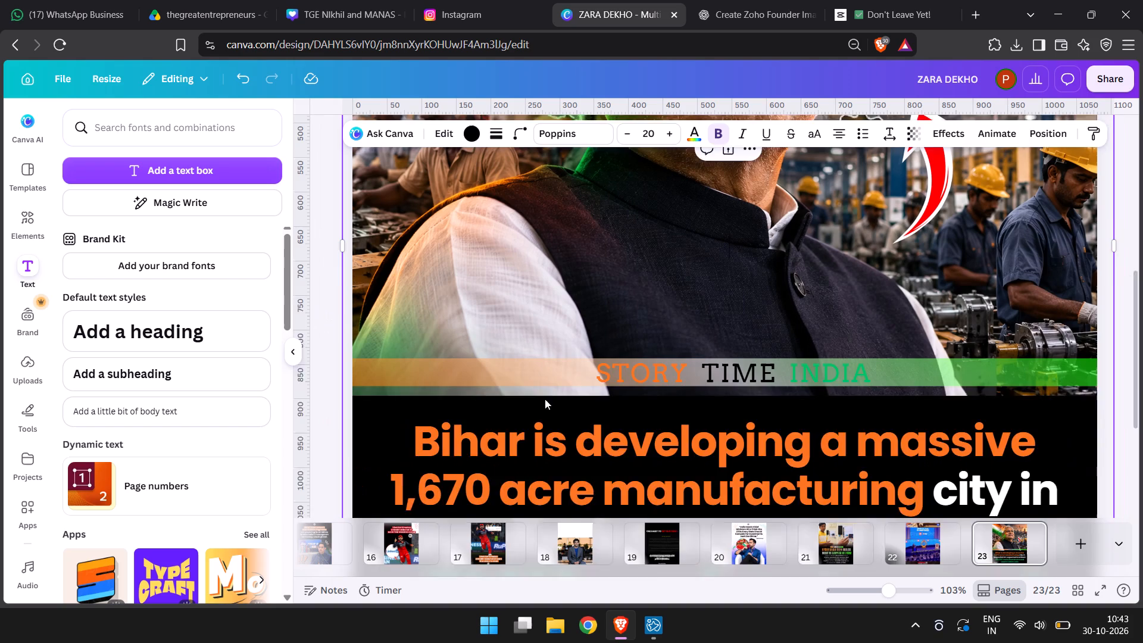
{"action": "left_click", "coordinate": [688, 450]}
{"action": "left_click", "coordinate": [844, 142]}
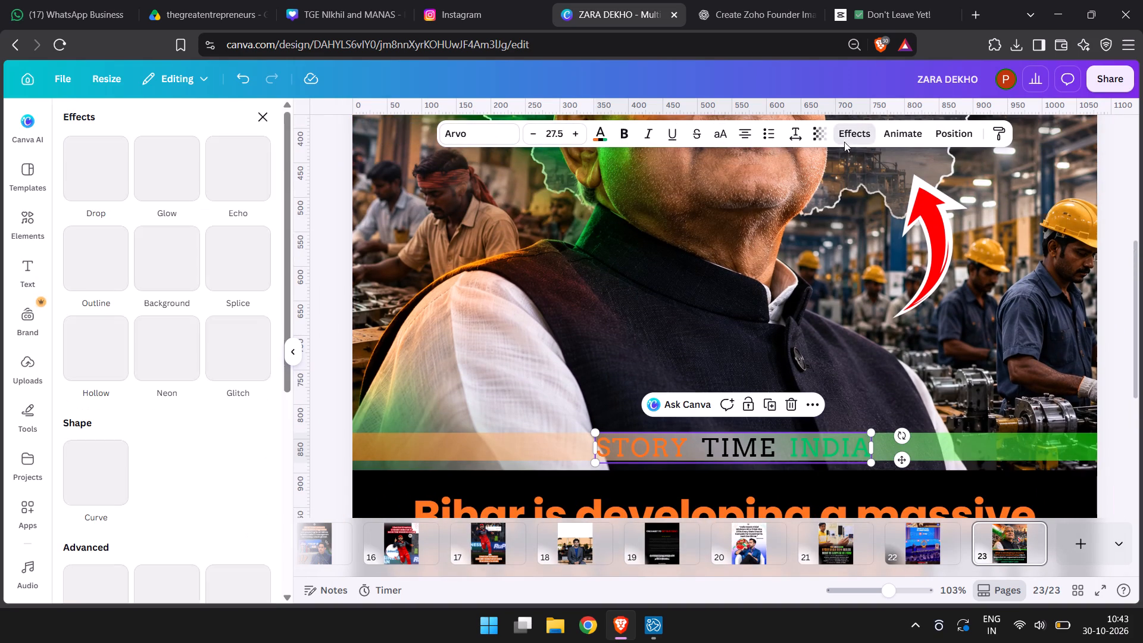
{"action": "left_click", "coordinate": [175, 182]}
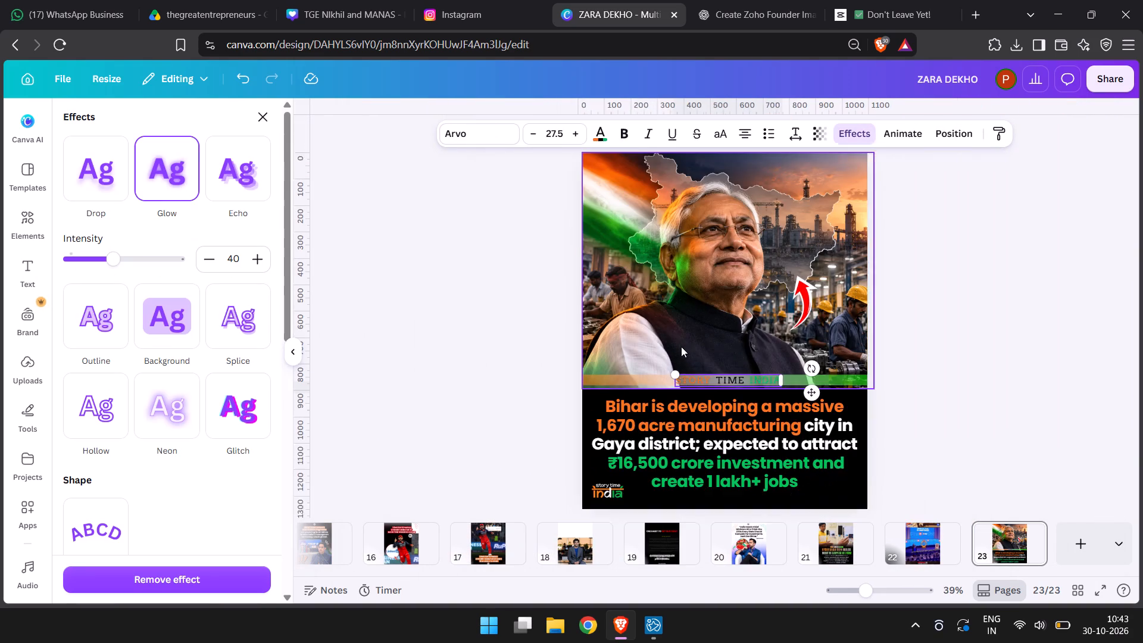
{"action": "double_click", "coordinate": [961, 426]}
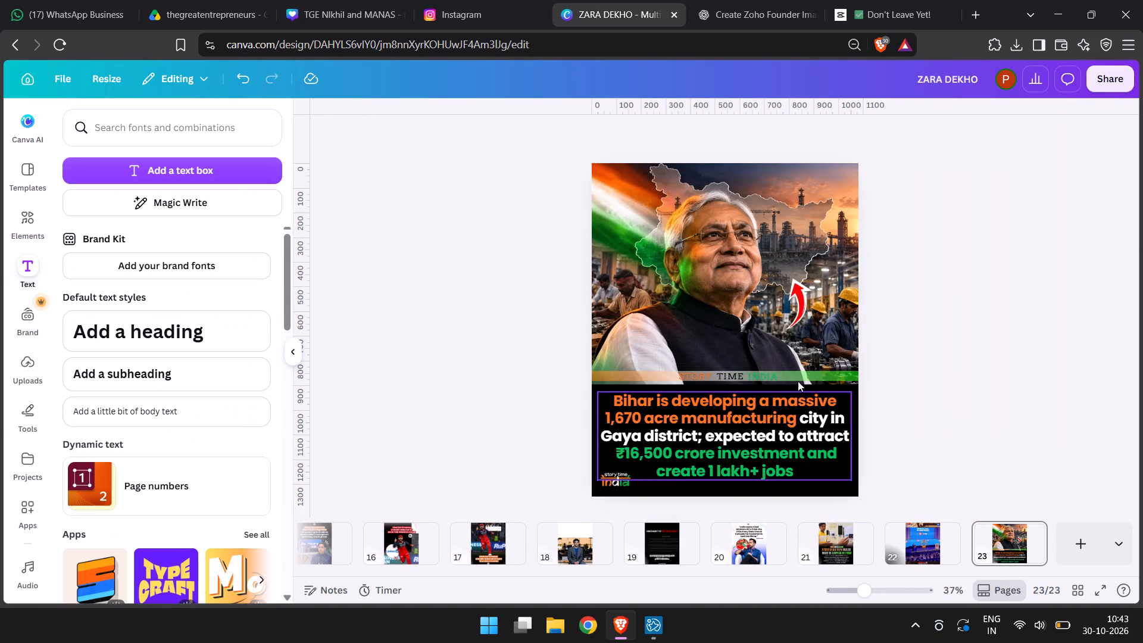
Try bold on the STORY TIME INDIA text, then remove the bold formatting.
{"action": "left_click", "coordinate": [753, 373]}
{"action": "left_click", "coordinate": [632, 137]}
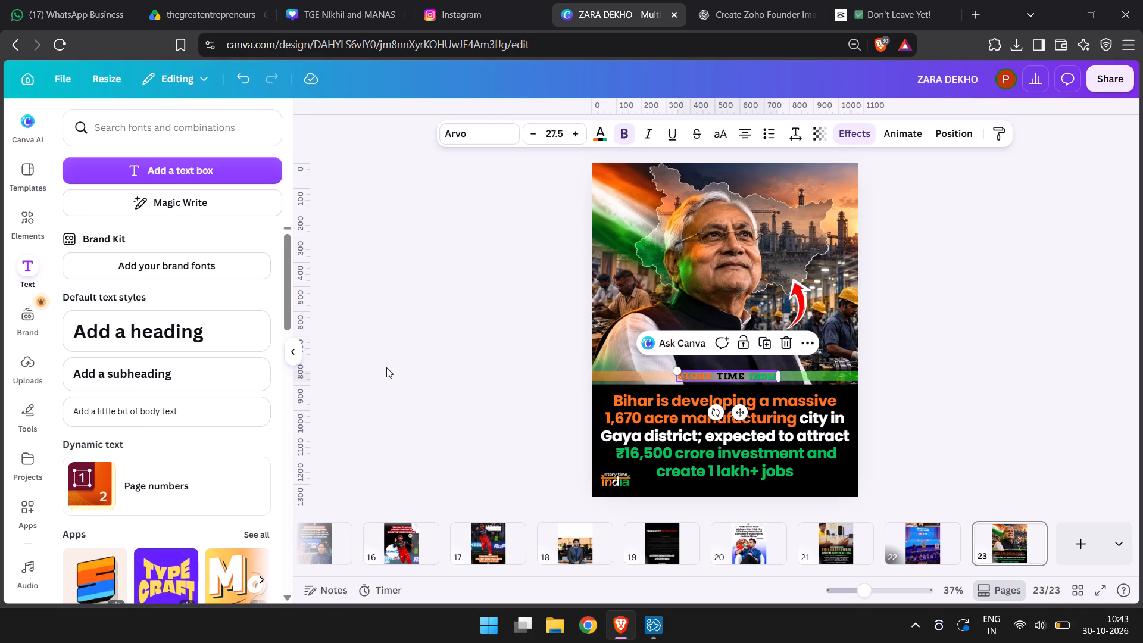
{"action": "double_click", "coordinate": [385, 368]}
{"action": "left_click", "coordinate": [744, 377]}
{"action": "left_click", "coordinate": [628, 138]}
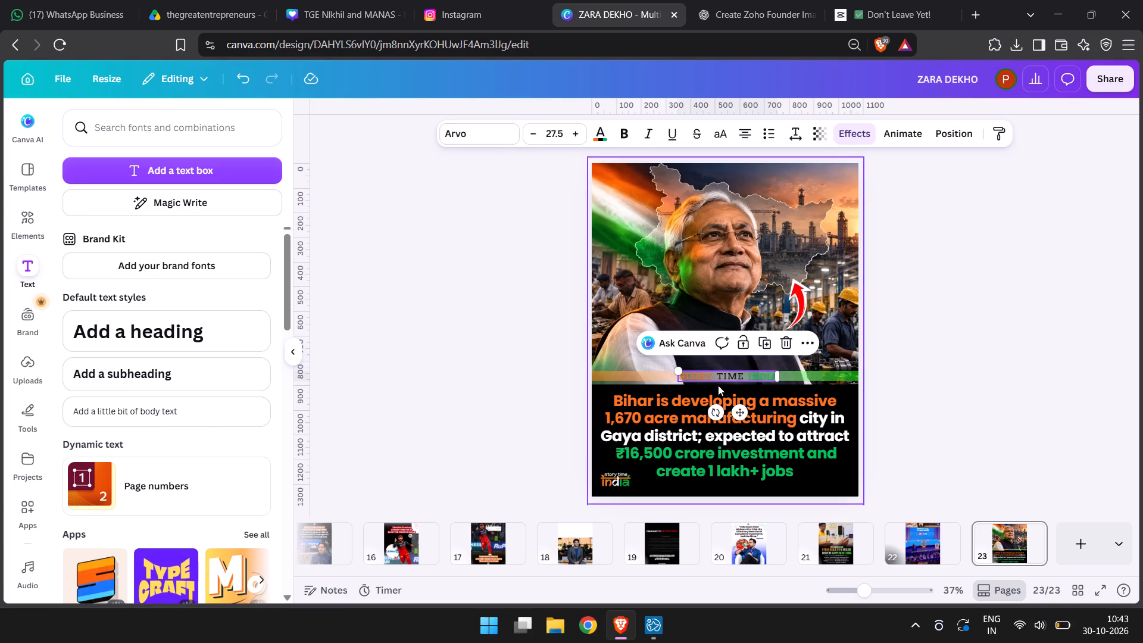
Colour the word TIME white in the STORY TIME INDIA text.
{"action": "double_click", "coordinate": [722, 375]}
{"action": "left_click", "coordinate": [603, 143]}
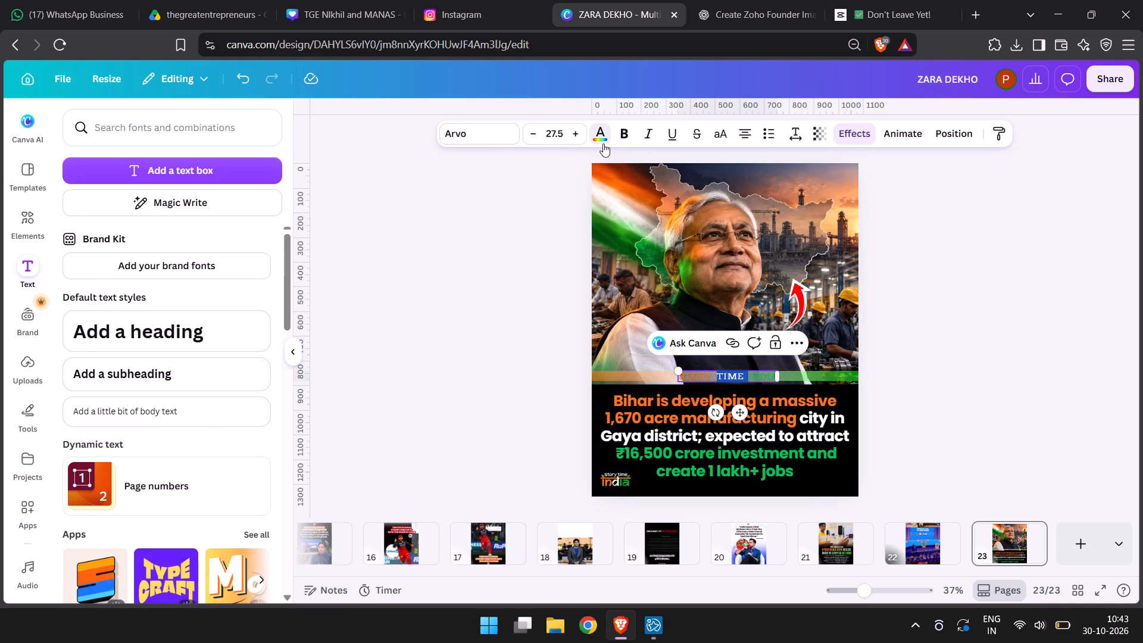
{"action": "left_click", "coordinate": [104, 247]}
{"action": "double_click", "coordinate": [382, 327]}
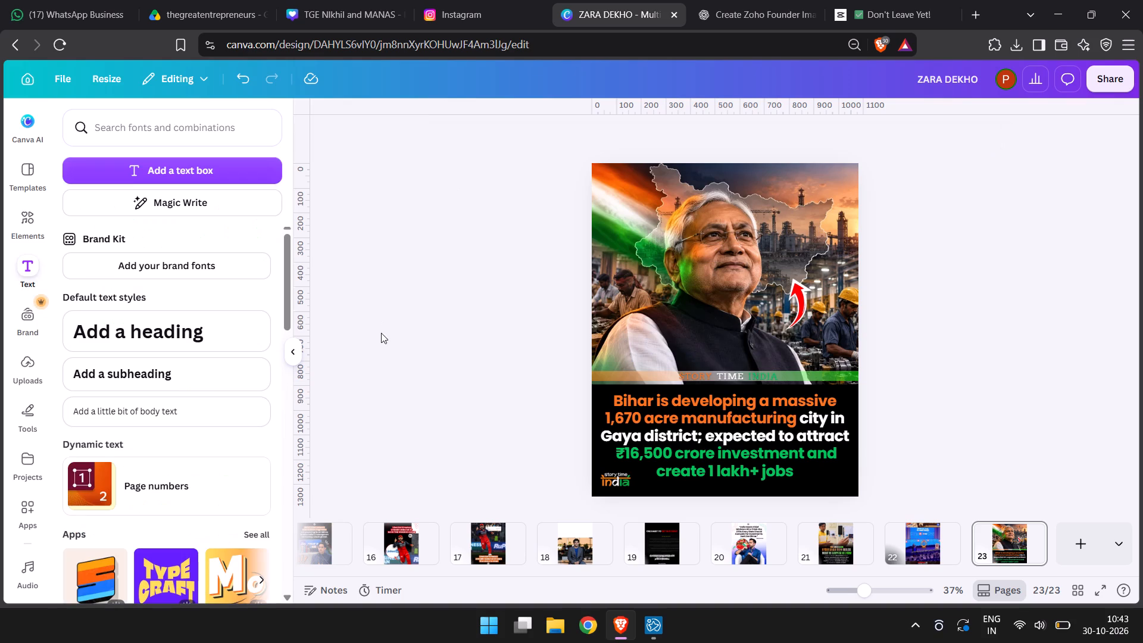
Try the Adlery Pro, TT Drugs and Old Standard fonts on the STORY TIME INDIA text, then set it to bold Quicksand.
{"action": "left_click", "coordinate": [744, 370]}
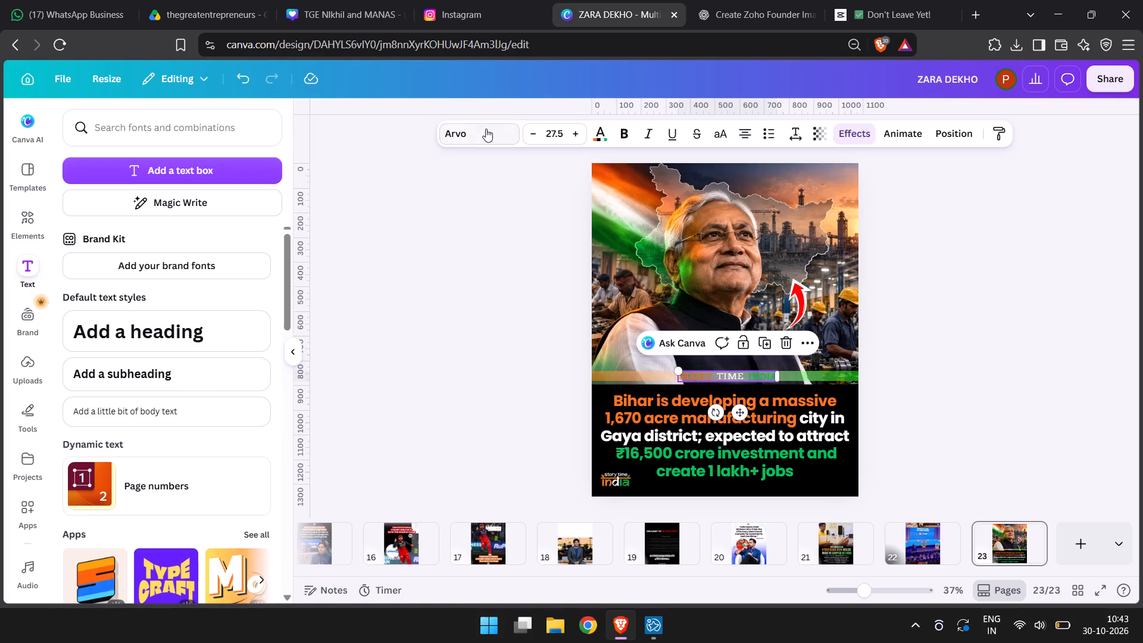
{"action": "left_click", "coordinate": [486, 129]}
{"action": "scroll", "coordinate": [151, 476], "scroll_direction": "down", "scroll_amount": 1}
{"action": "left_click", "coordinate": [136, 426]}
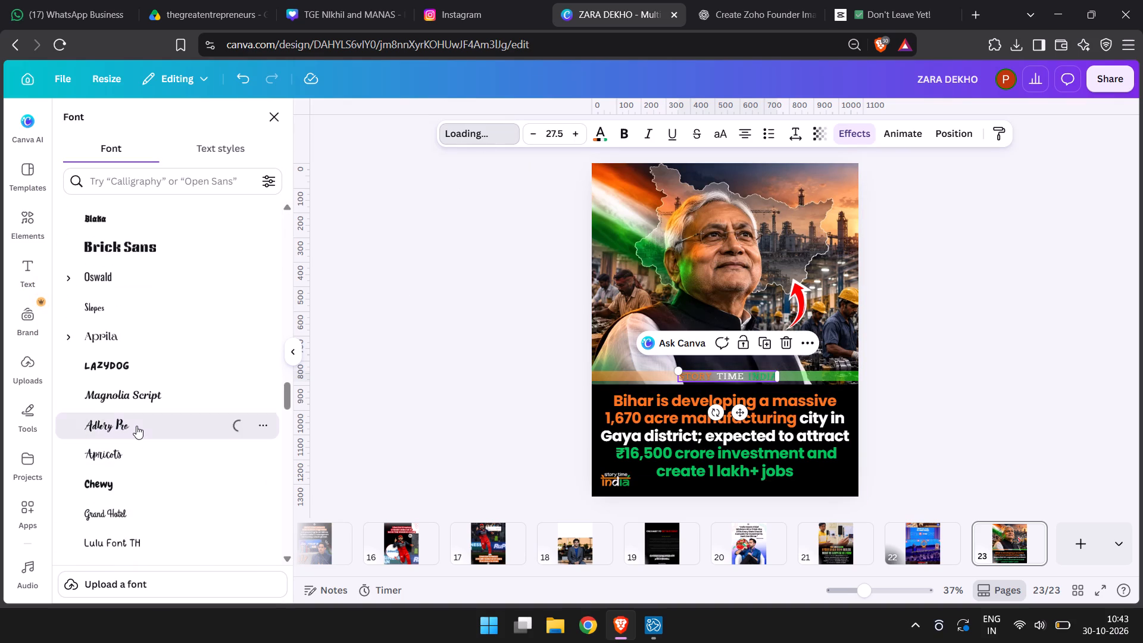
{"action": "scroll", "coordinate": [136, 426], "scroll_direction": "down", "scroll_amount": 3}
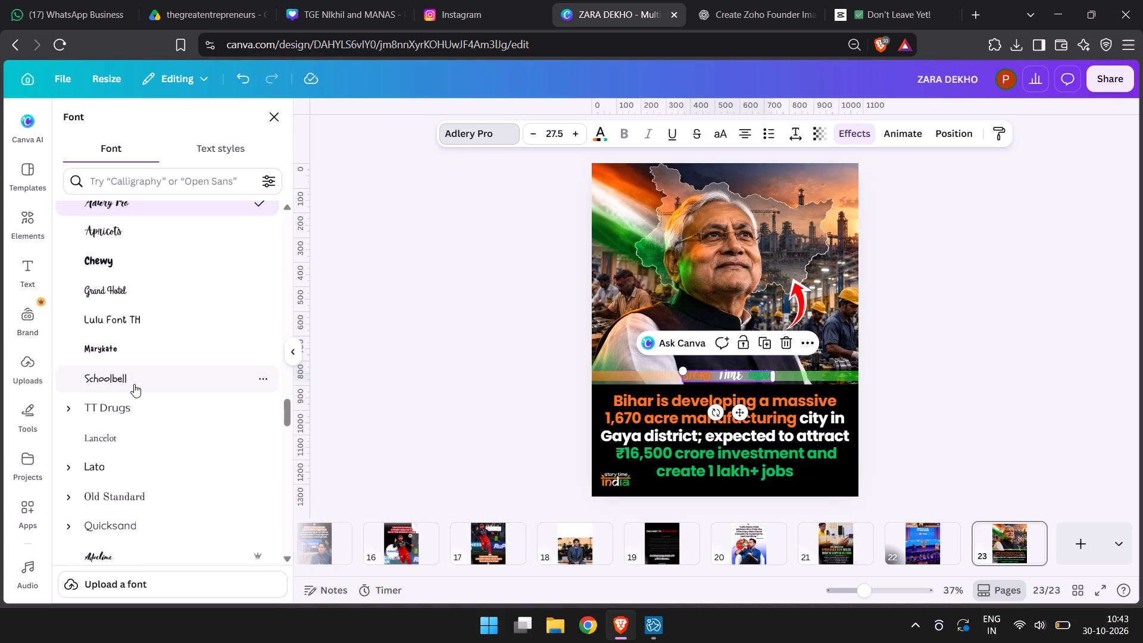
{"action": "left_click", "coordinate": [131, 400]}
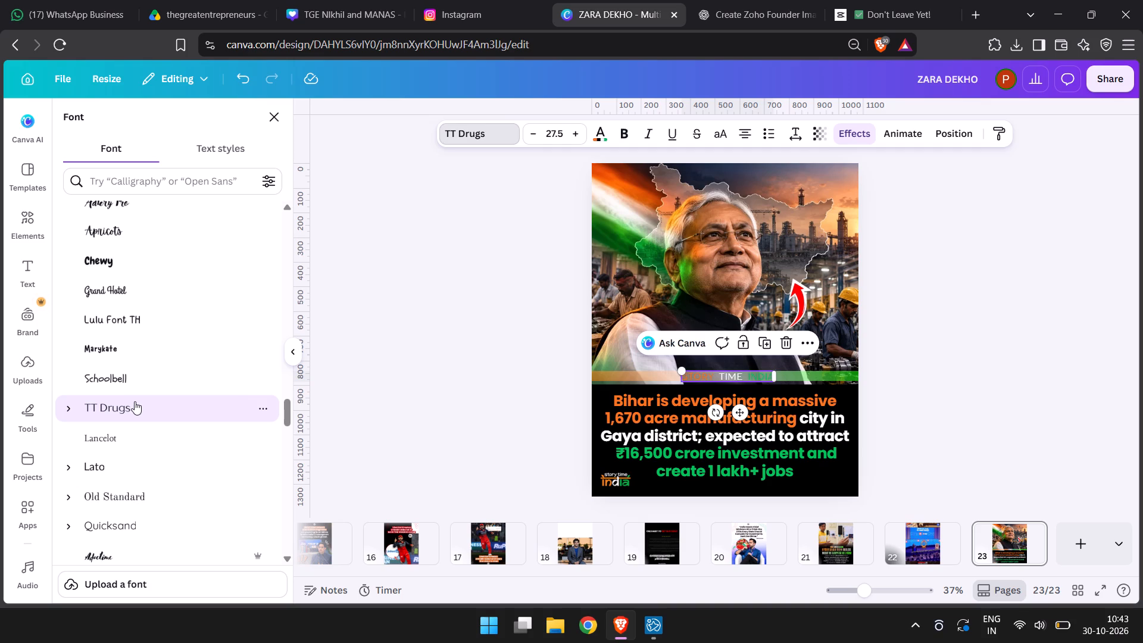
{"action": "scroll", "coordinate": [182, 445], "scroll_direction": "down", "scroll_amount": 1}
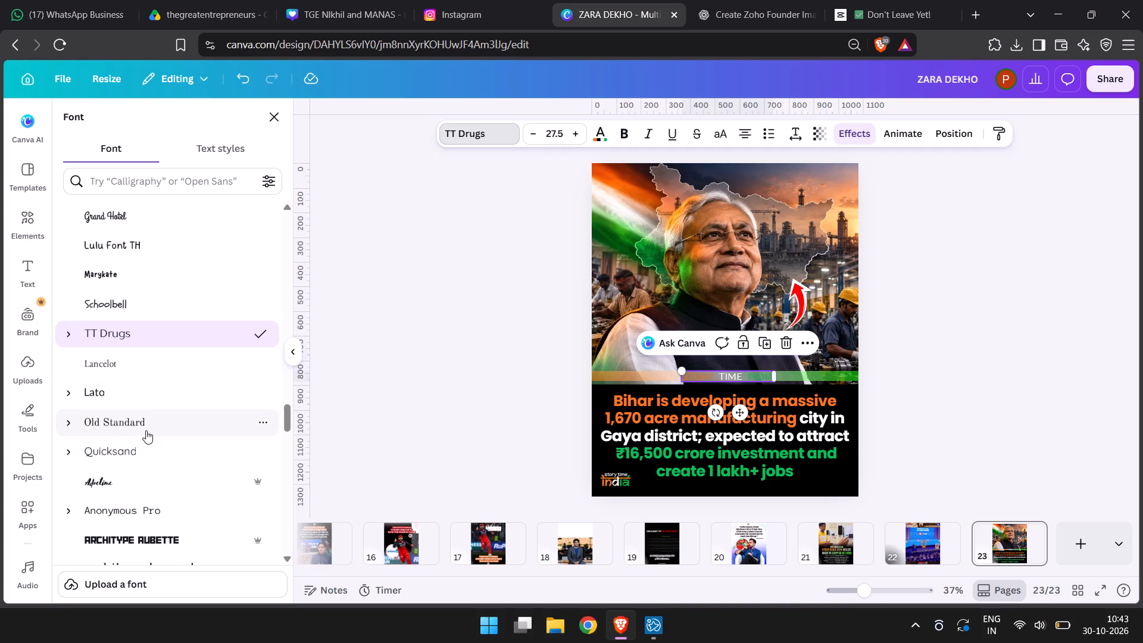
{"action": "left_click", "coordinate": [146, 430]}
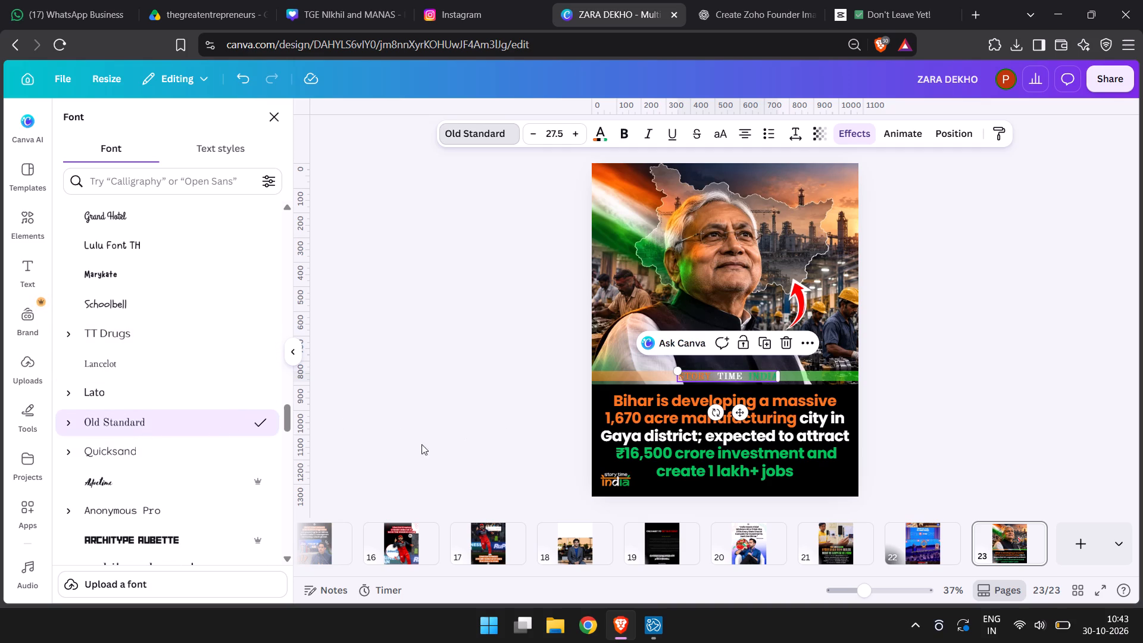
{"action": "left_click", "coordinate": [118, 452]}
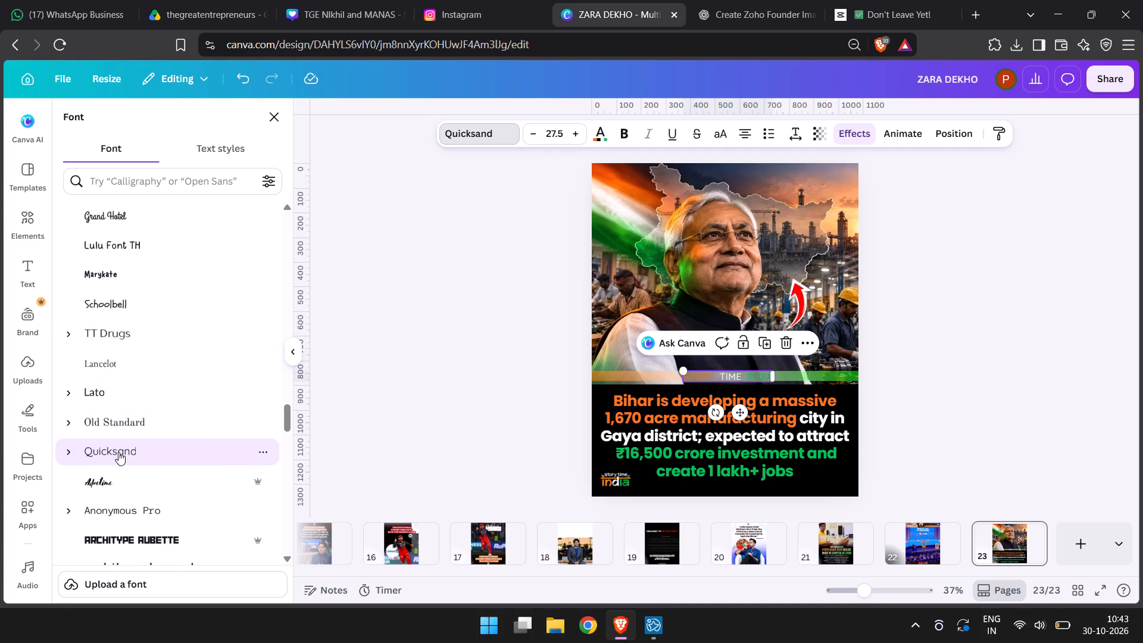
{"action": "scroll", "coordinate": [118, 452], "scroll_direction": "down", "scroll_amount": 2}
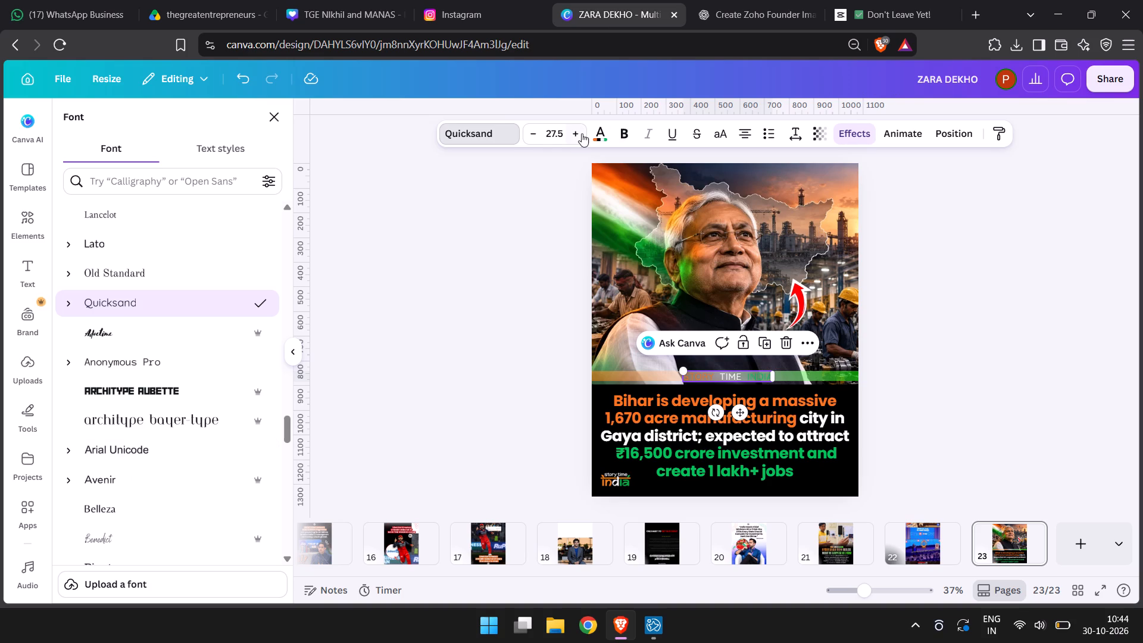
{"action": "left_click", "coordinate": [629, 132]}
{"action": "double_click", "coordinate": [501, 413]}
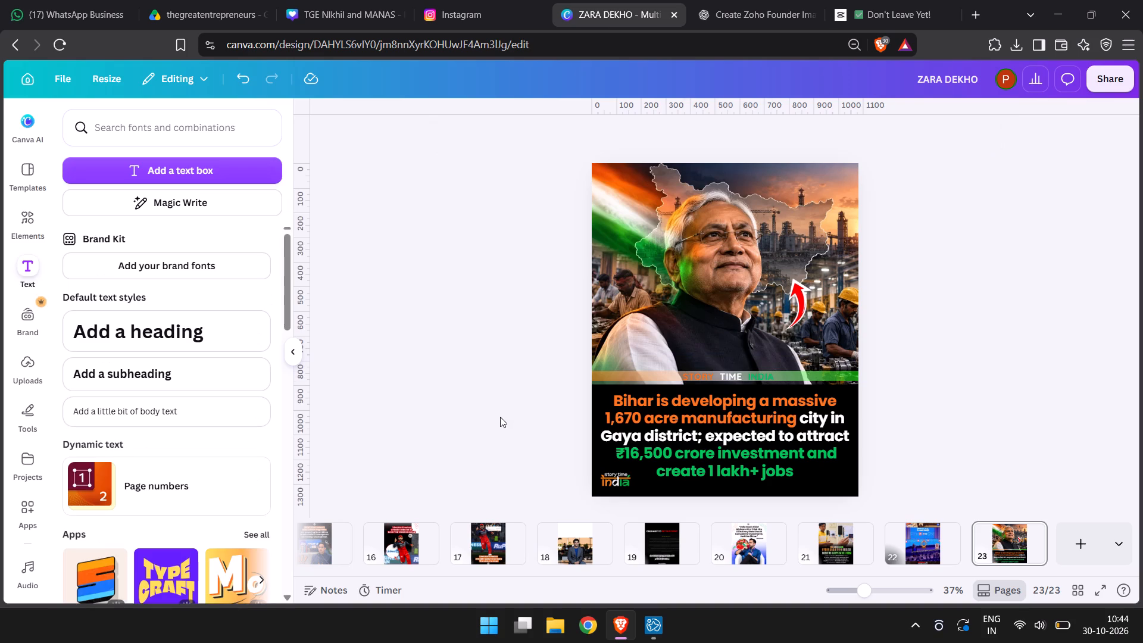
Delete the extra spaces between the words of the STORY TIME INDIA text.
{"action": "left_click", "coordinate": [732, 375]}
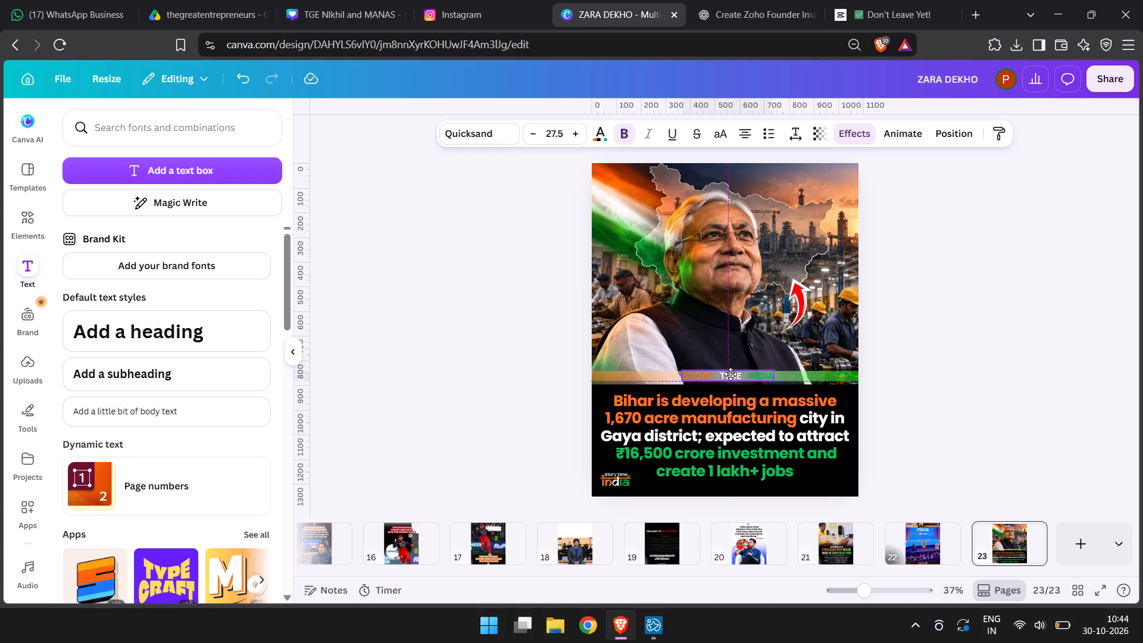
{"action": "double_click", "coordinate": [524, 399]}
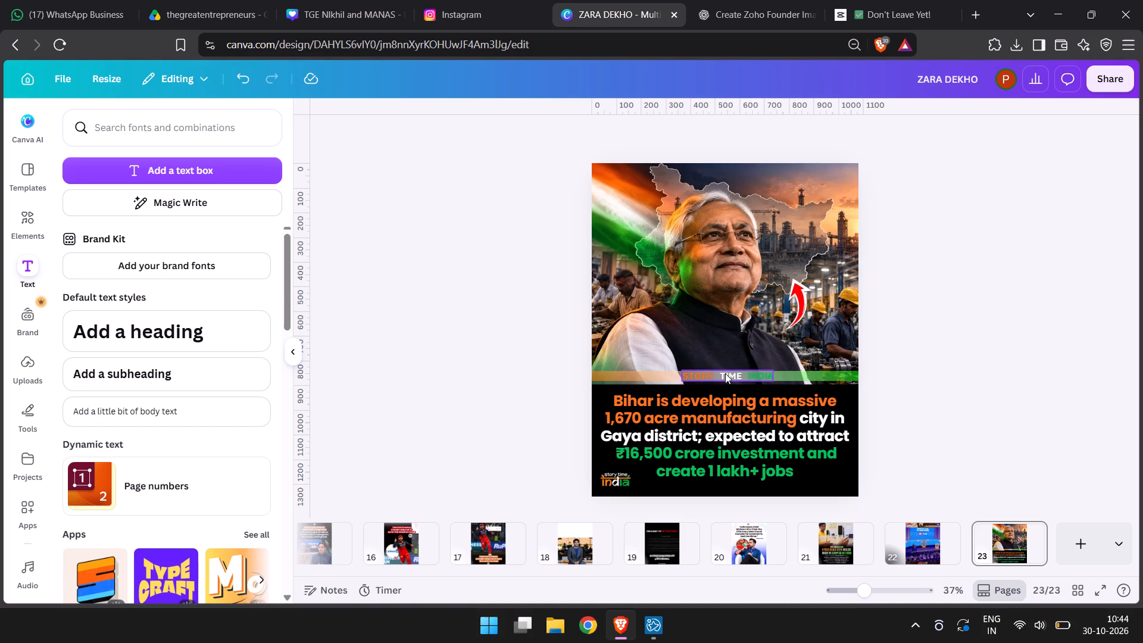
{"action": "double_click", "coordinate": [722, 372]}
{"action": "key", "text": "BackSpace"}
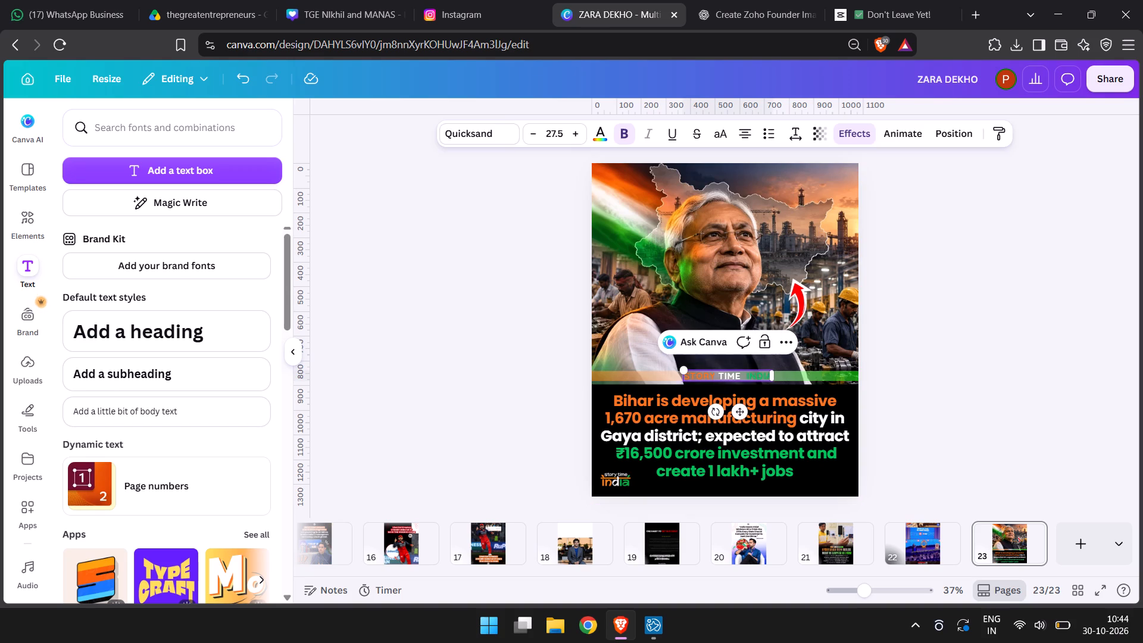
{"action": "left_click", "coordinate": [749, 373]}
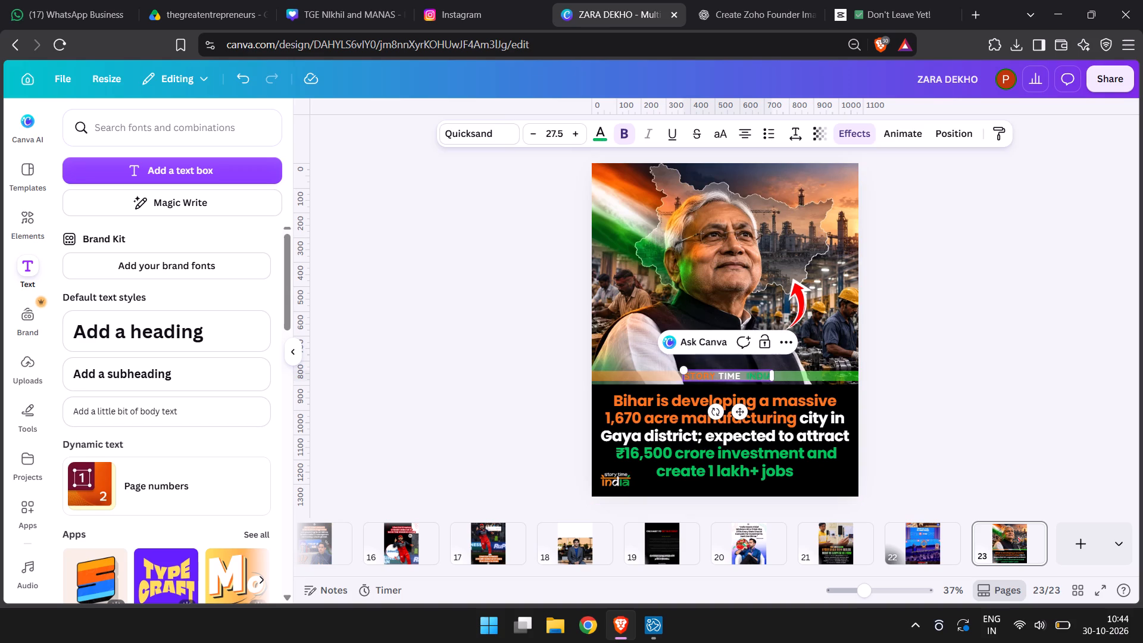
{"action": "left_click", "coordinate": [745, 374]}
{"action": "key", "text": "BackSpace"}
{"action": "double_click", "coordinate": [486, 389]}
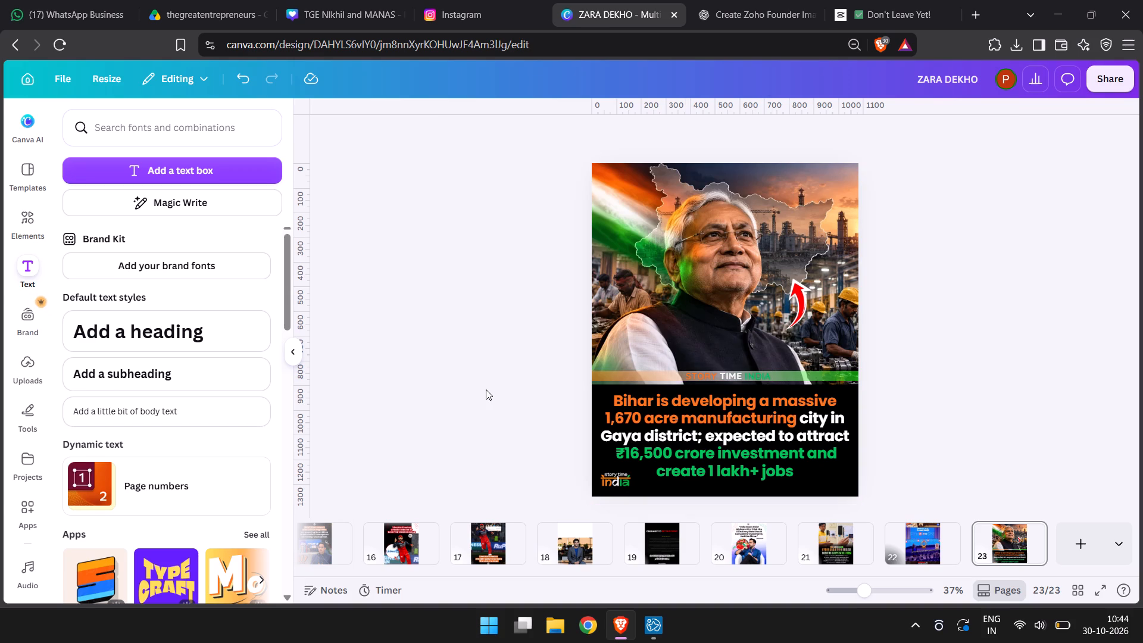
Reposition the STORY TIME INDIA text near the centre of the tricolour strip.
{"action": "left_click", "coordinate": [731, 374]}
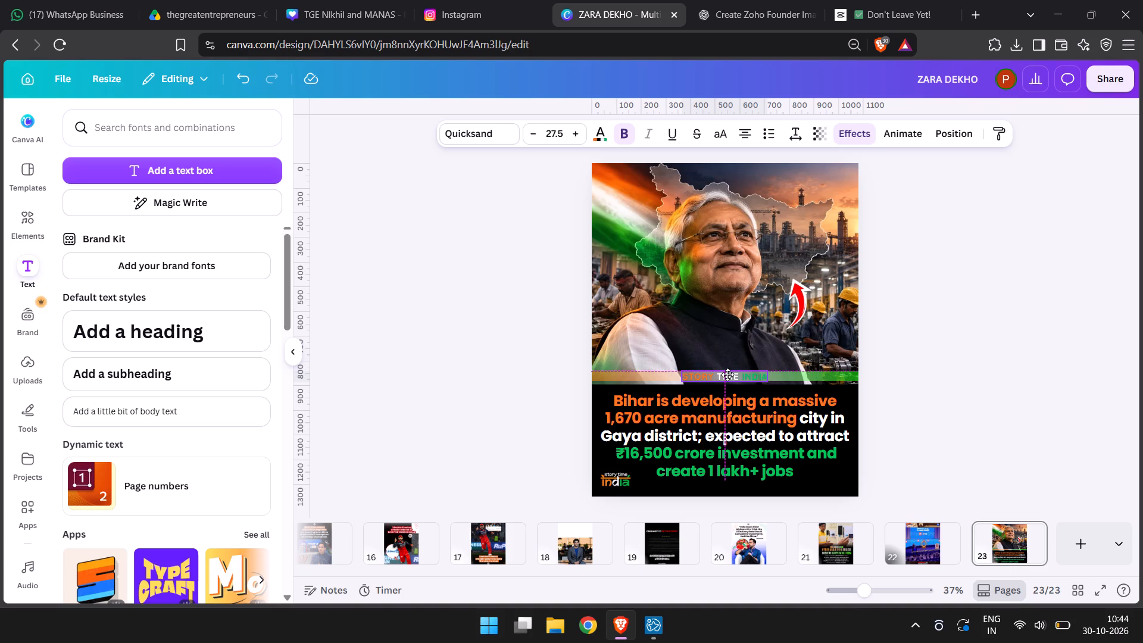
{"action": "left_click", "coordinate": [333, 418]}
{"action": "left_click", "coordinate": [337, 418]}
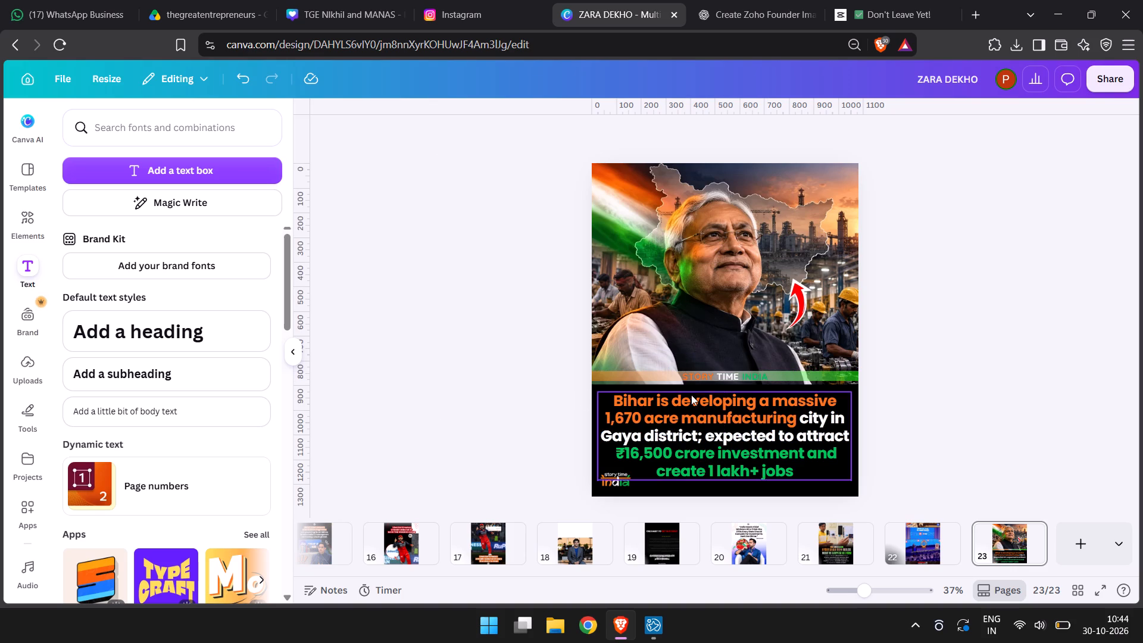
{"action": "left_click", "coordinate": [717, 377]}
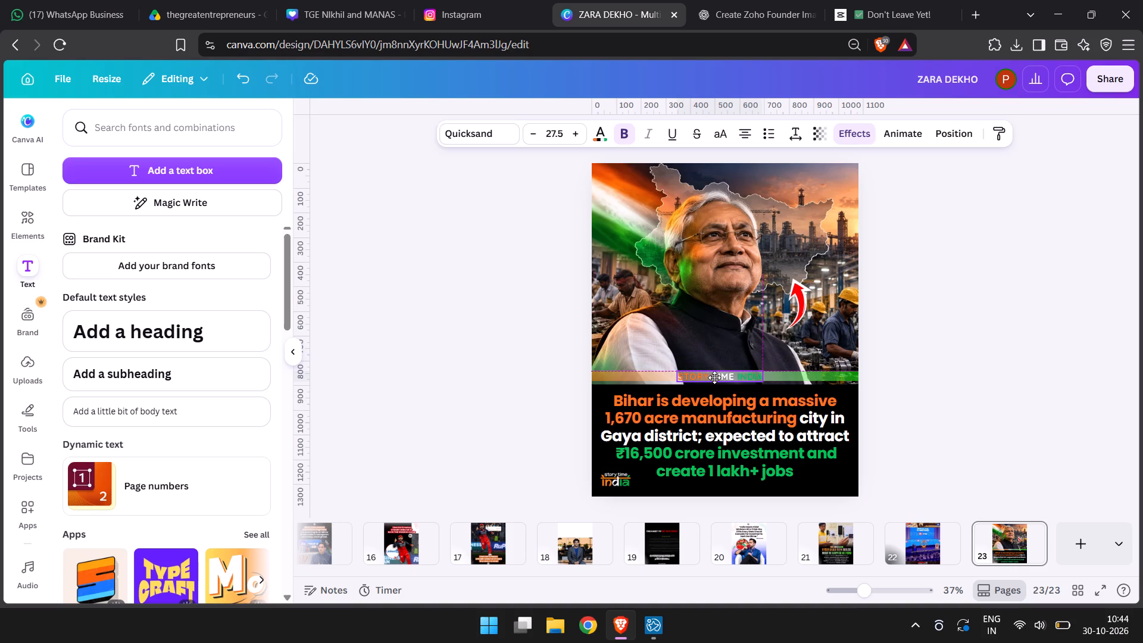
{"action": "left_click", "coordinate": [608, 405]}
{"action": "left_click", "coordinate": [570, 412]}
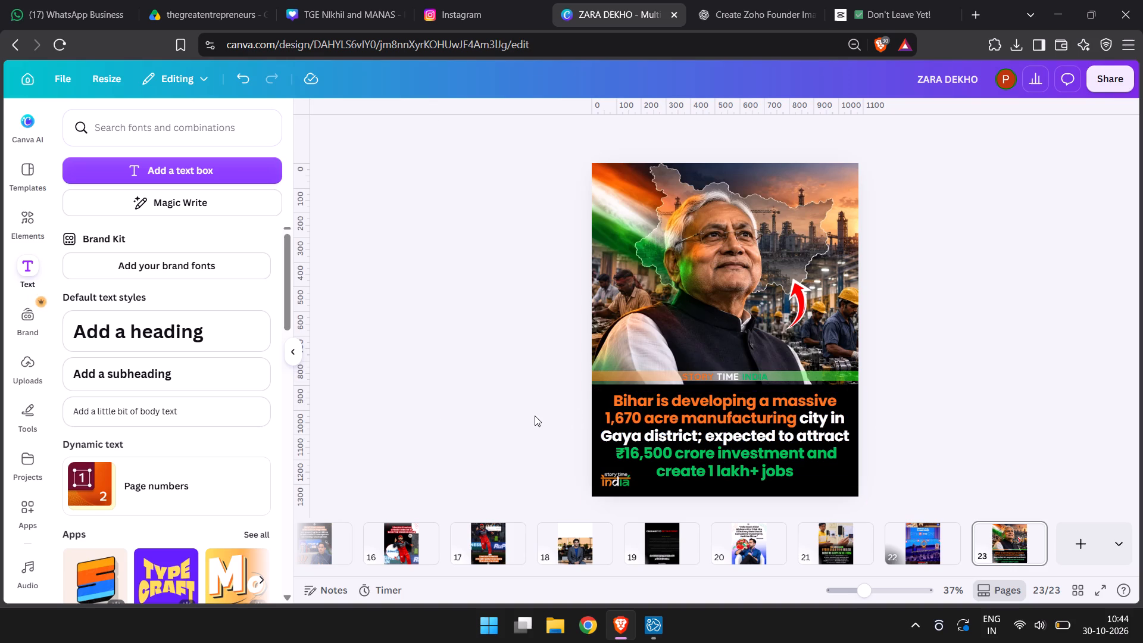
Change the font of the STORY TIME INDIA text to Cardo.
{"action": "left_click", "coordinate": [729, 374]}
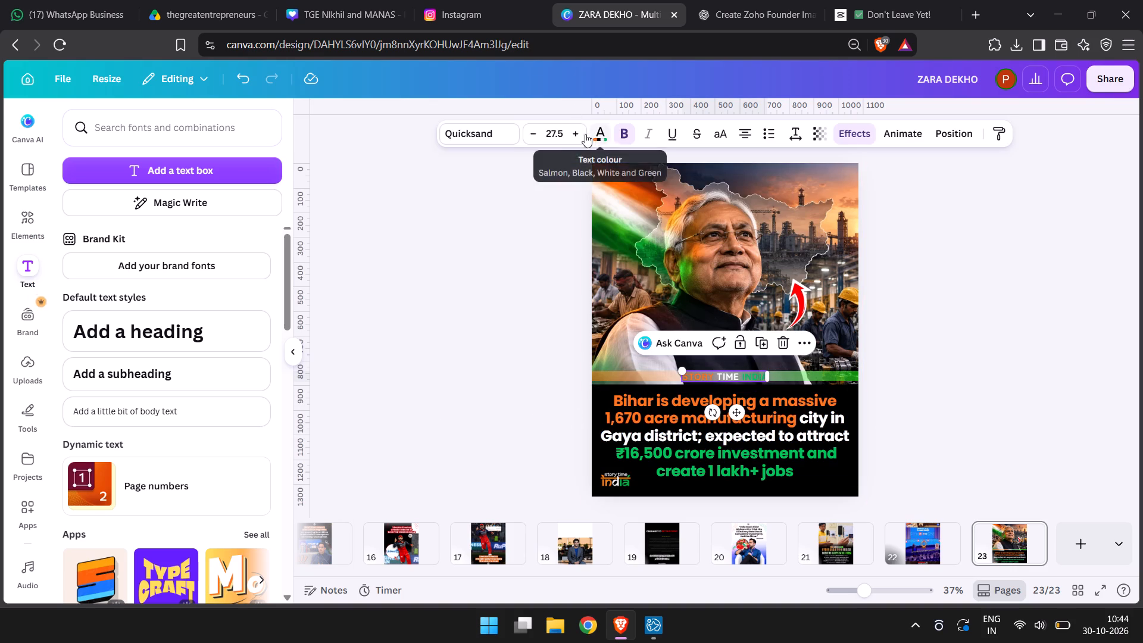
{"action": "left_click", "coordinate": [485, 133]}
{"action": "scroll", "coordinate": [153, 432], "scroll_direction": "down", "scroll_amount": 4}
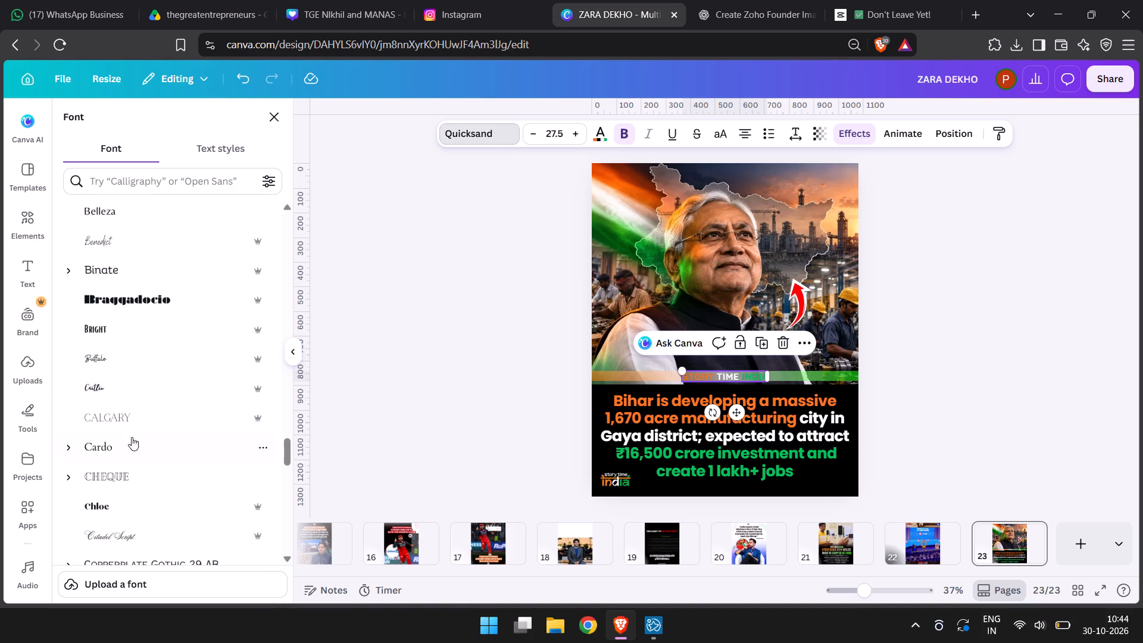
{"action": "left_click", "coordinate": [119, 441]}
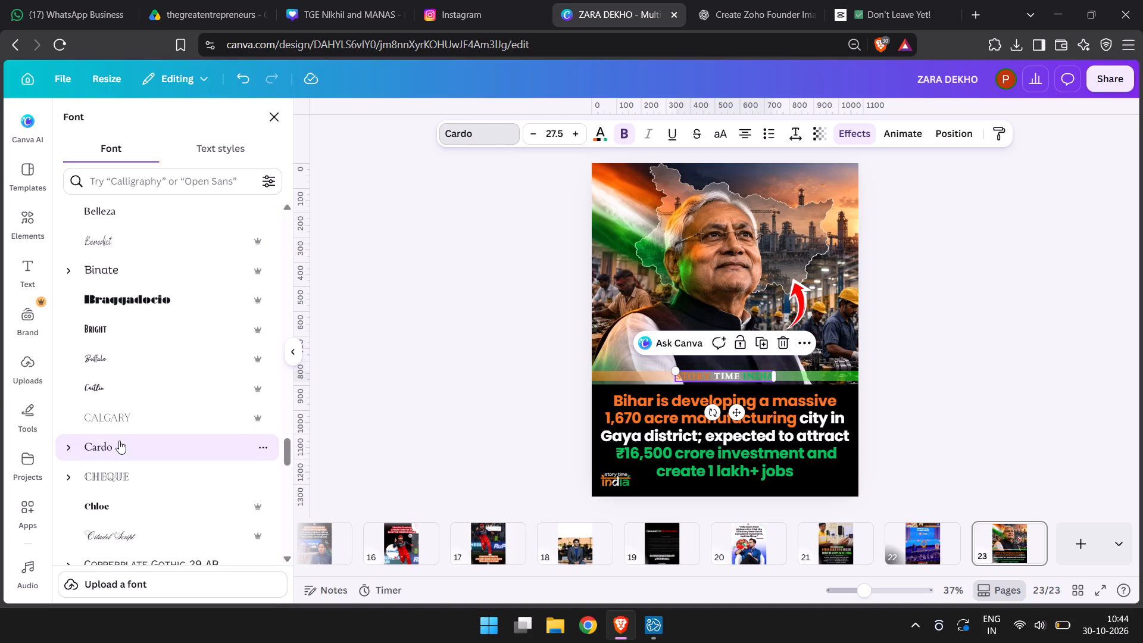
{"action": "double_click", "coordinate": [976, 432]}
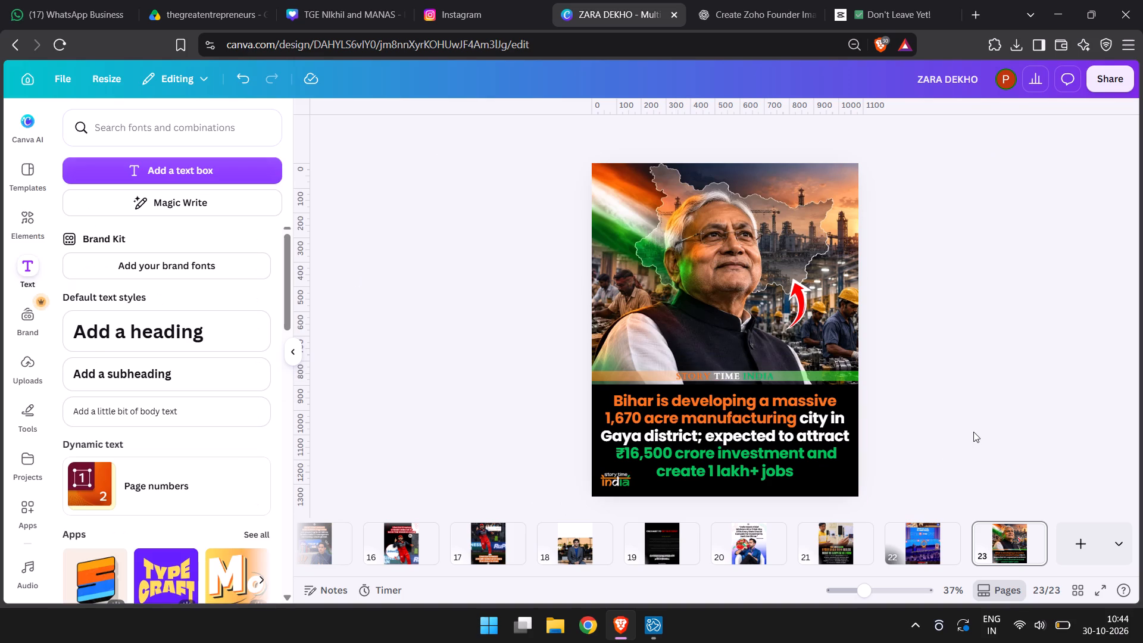
Lower the transparency value of the tricolour strip behind the STORY TIME INDIA text slightly.
{"action": "left_click", "coordinate": [852, 373]}
{"action": "left_click", "coordinate": [732, 134]}
{"action": "left_click_drag", "start_coordinate": [722, 190], "coordinate": [721, 190]}
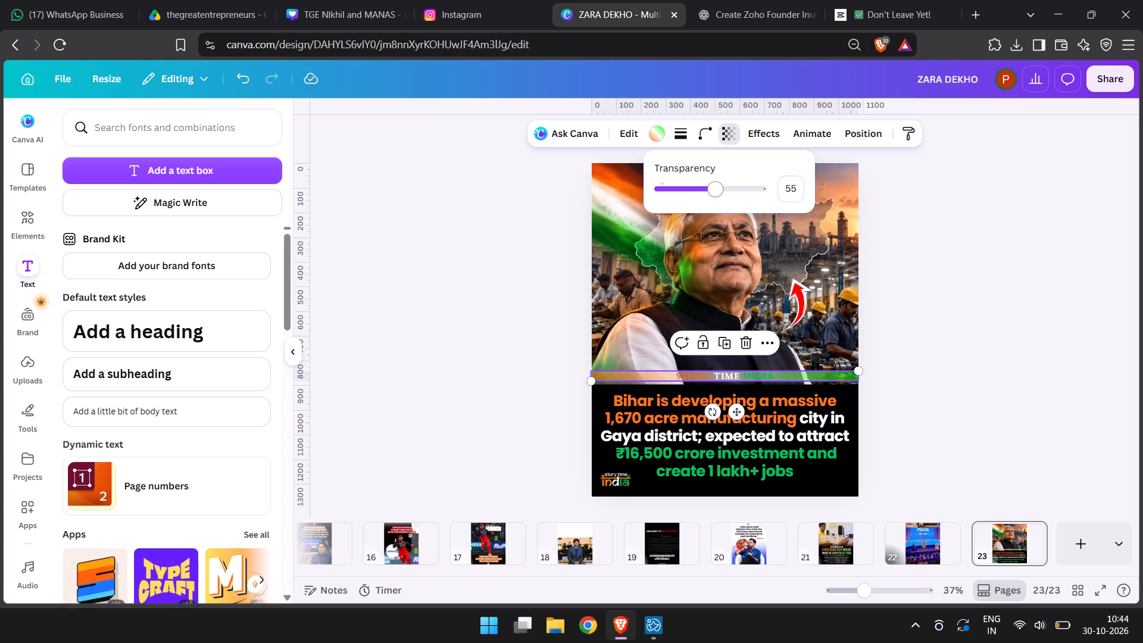
{"action": "left_click_drag", "start_coordinate": [721, 190], "coordinate": [704, 197]}
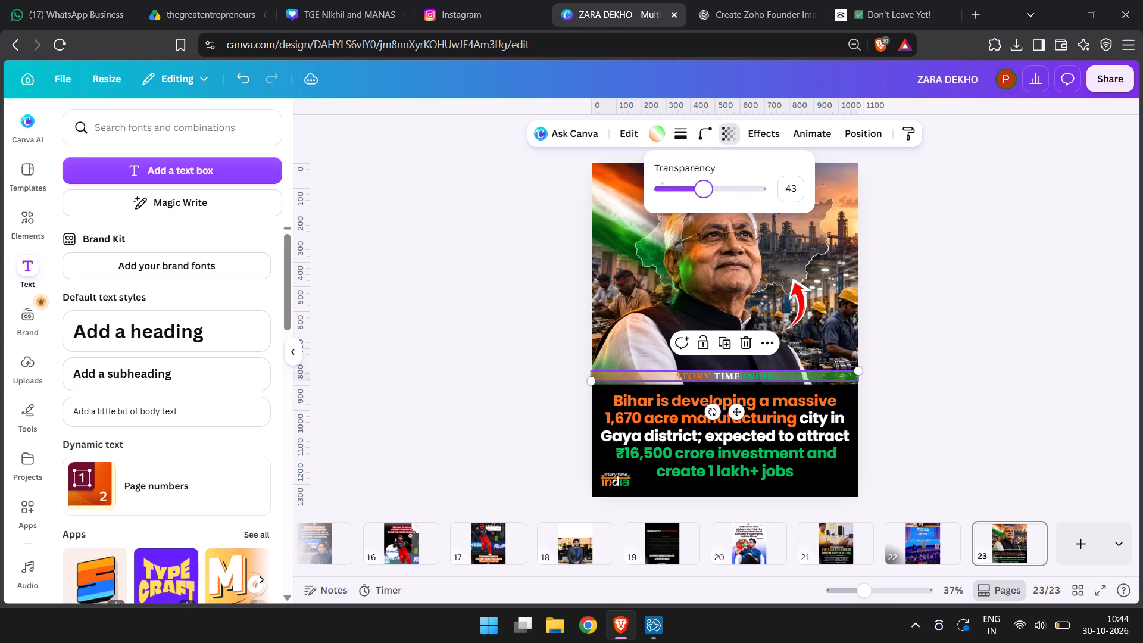
{"action": "left_click_drag", "start_coordinate": [704, 197], "coordinate": [708, 199]}
{"action": "double_click", "coordinate": [505, 385]}
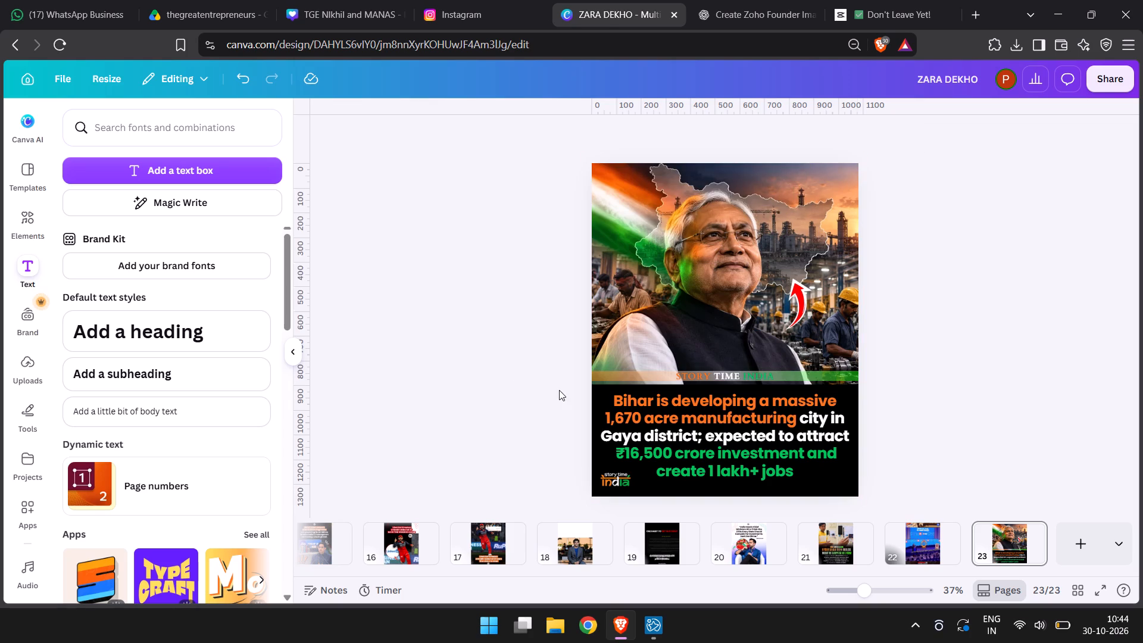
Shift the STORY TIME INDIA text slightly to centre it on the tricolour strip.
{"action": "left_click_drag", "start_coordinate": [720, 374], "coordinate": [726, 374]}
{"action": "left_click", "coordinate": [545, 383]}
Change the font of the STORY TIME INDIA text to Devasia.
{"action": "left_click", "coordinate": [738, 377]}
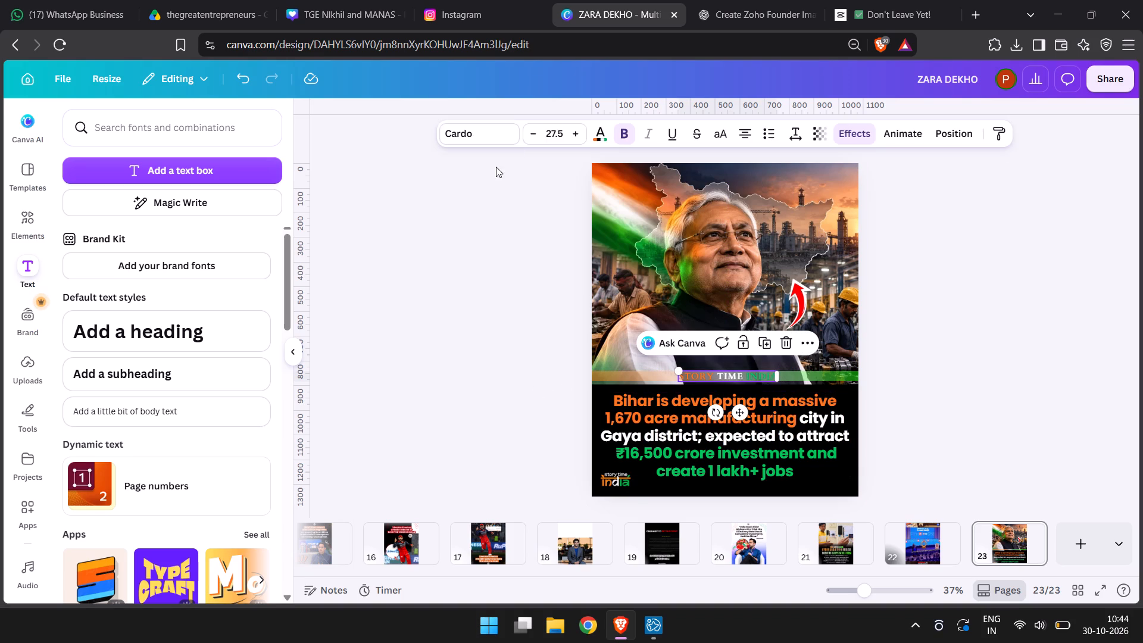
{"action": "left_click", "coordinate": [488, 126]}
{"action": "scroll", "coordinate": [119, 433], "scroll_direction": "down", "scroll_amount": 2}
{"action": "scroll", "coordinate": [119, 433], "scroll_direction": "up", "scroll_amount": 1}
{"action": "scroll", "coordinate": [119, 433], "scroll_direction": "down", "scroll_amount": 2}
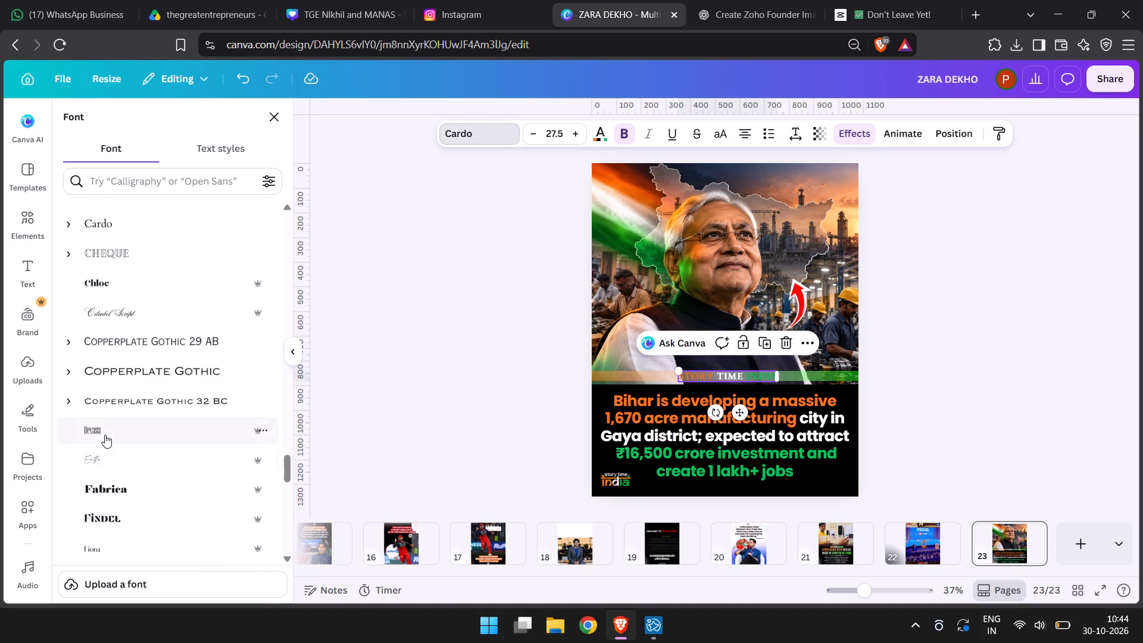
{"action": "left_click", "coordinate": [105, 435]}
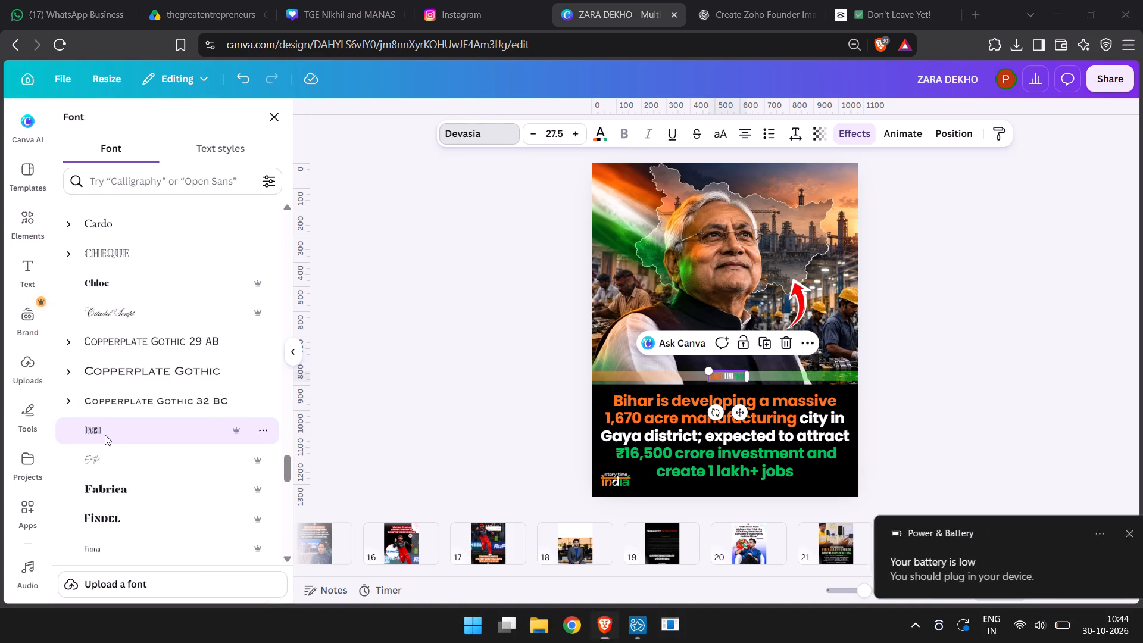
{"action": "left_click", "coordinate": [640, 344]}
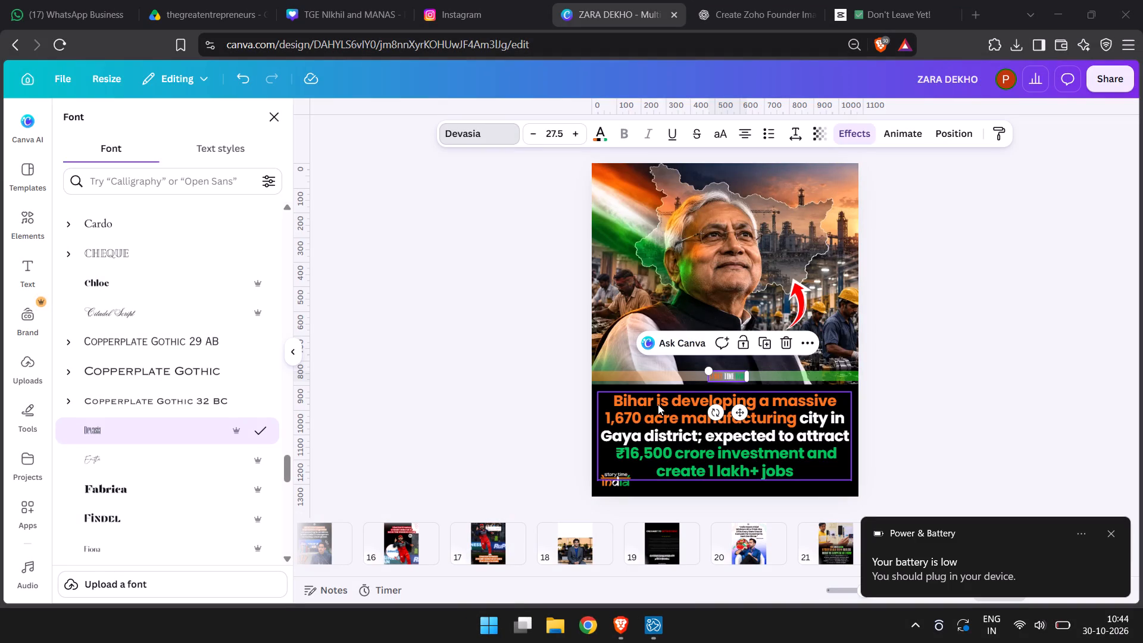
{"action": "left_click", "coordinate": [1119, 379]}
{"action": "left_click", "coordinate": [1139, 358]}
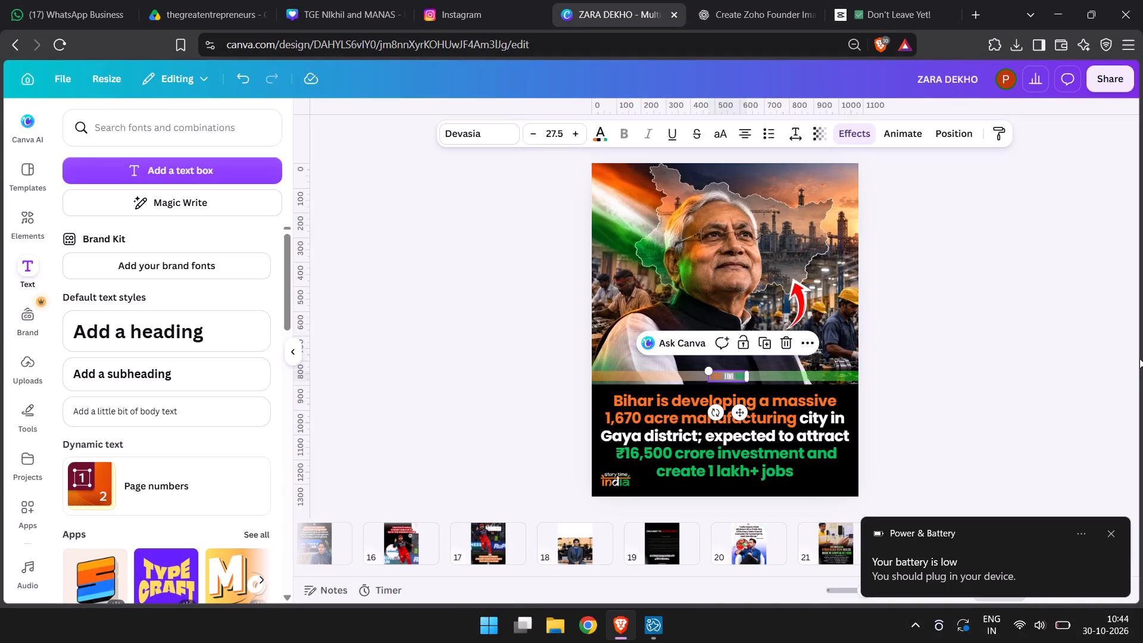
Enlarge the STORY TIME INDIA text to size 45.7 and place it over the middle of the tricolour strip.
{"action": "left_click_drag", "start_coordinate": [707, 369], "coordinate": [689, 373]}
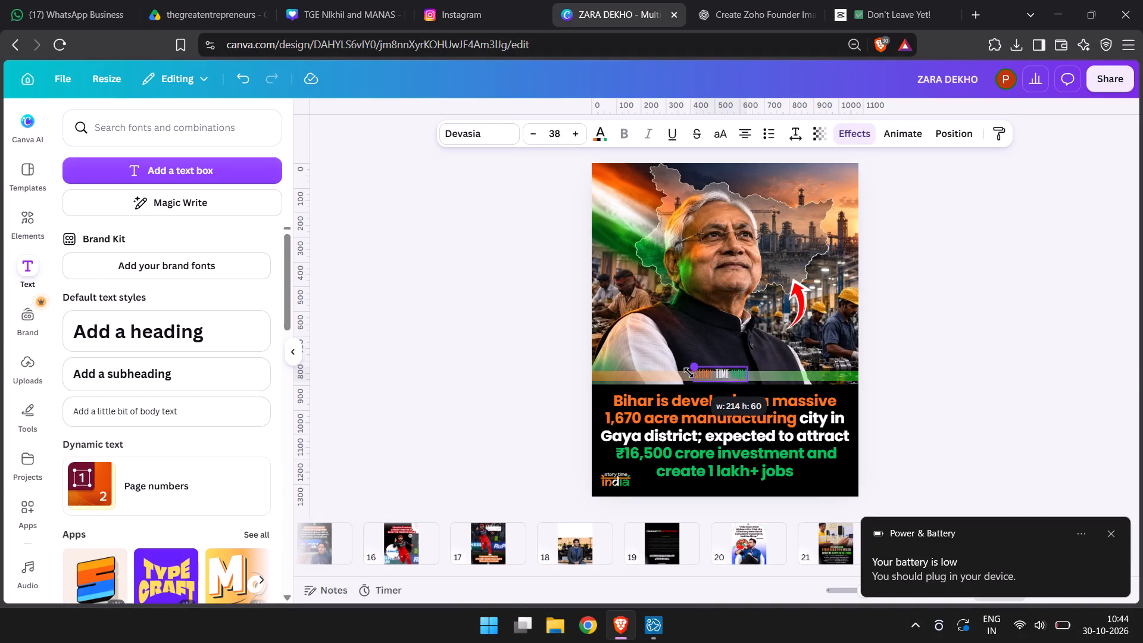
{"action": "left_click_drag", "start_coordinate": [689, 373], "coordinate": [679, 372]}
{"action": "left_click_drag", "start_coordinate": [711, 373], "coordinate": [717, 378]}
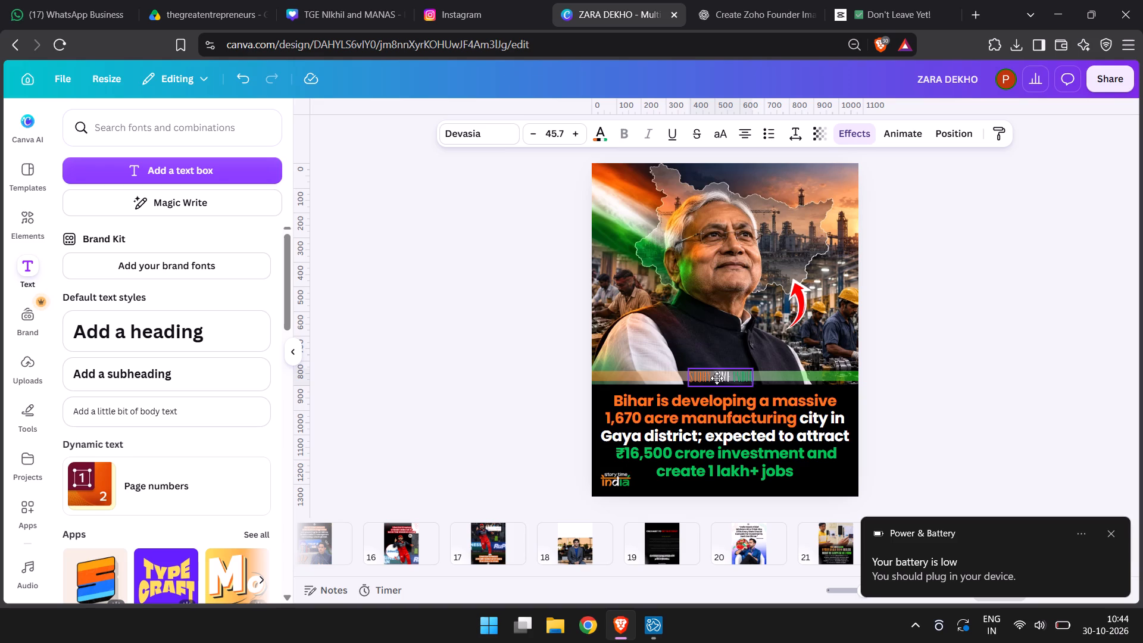
Move the STORY TIME INDIA text off the page, leaving the tricolour strip empty.
{"action": "left_click_drag", "start_coordinate": [717, 378], "coordinate": [527, 470]}
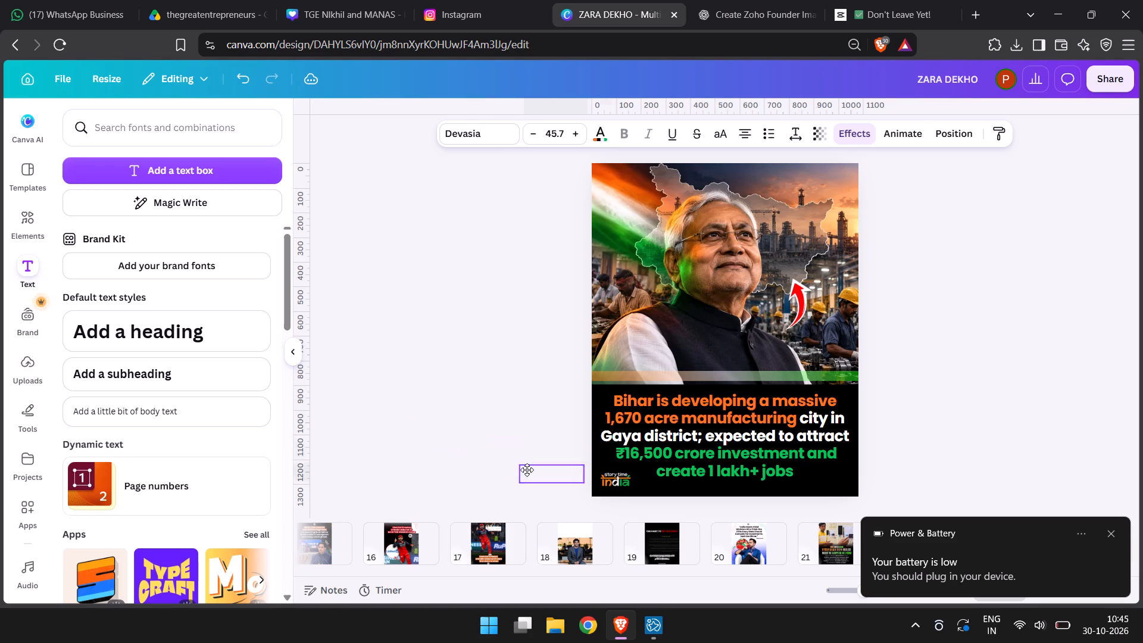
{"action": "left_click_drag", "start_coordinate": [527, 470], "coordinate": [365, 424]}
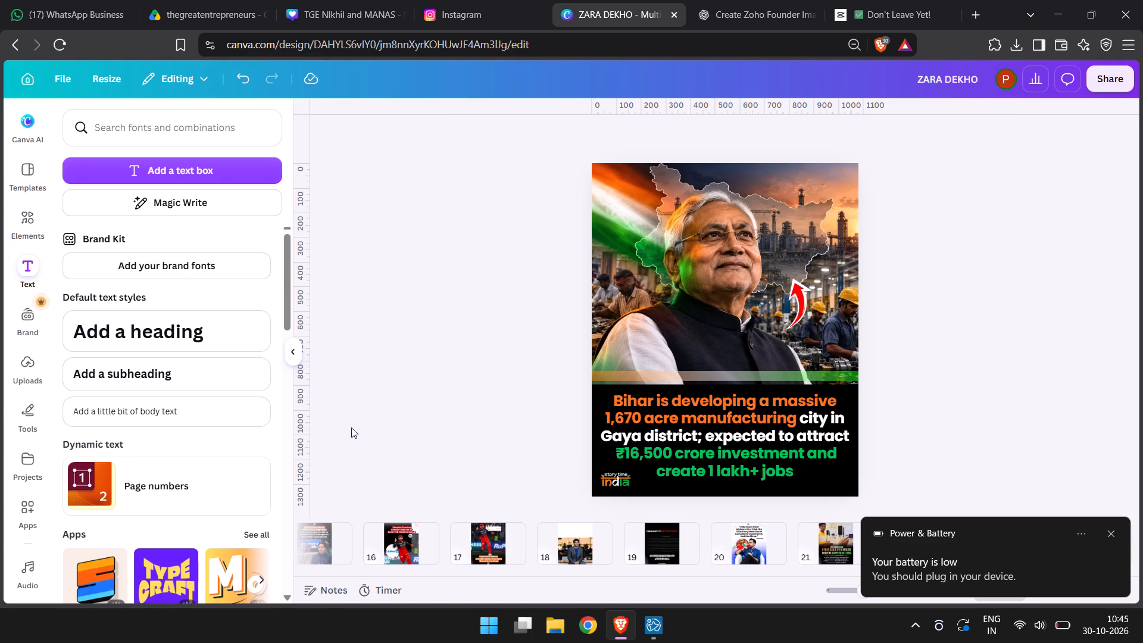
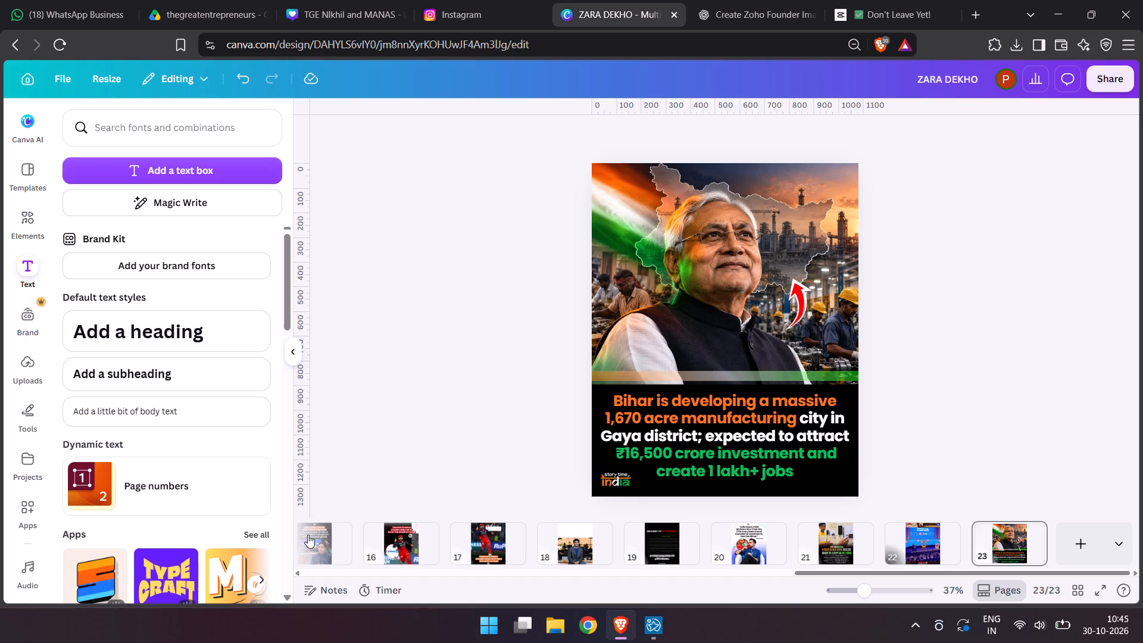
Add a STORY TIME INDIA text box at size 25 and place it over the middle of the tricolour strip.
{"action": "left_click", "coordinate": [165, 177]}
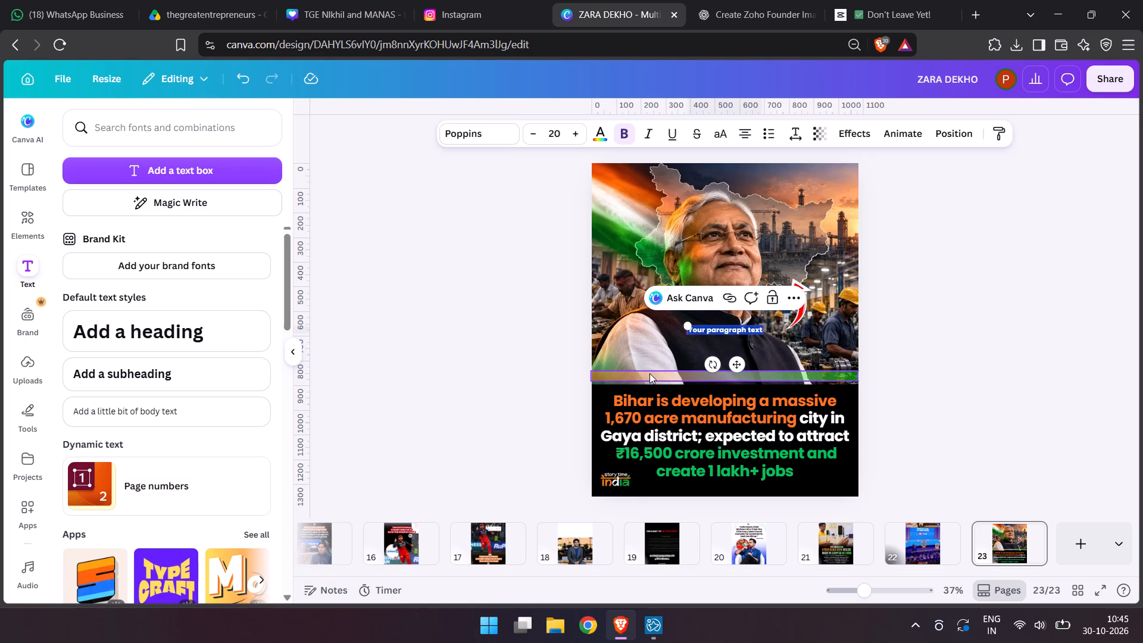
{"action": "type", "text": "ST"}
{"action": "type", "text": "ORY TIME INDIA"}
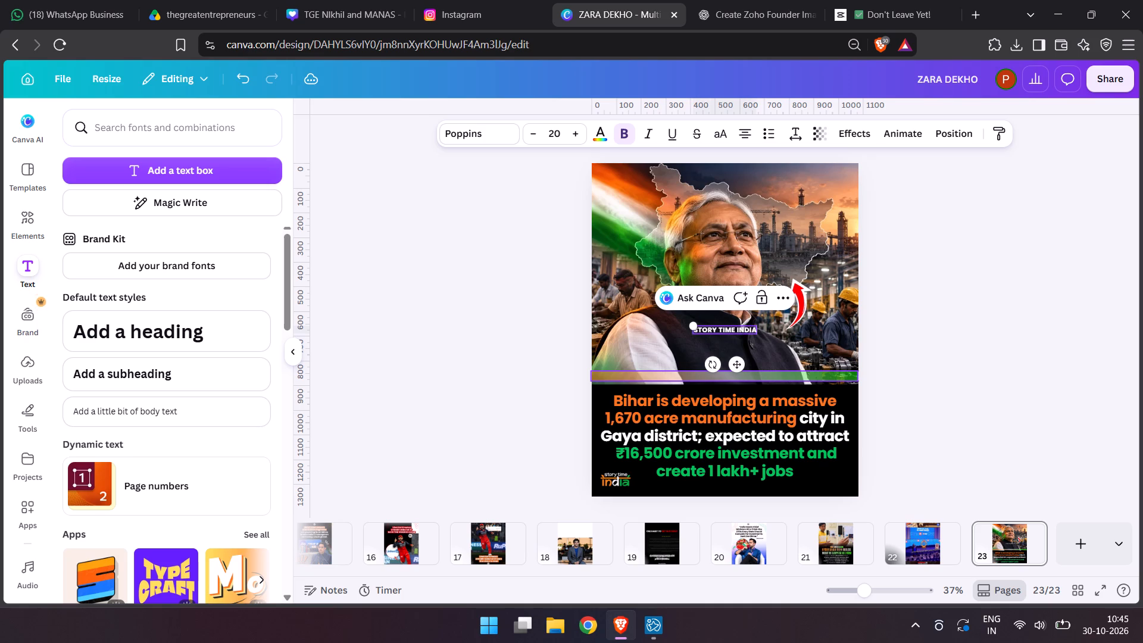
{"action": "double_click", "coordinate": [578, 126]}
{"action": "triple_click", "coordinate": [578, 126]}
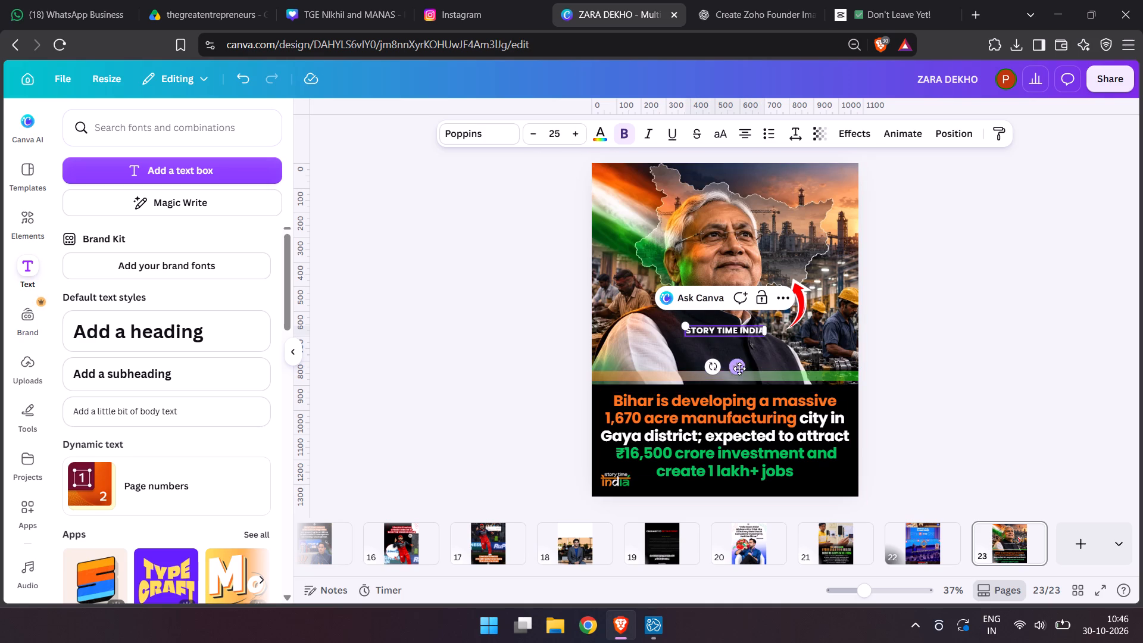
{"action": "left_click_drag", "start_coordinate": [739, 369], "coordinate": [748, 414]}
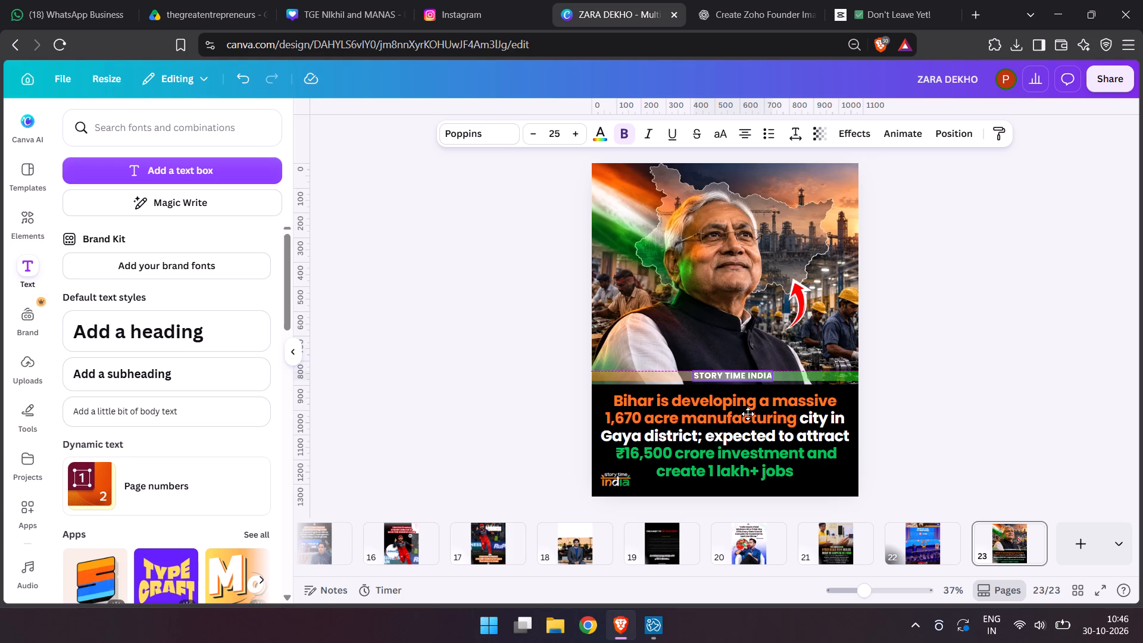
{"action": "left_click_drag", "start_coordinate": [748, 414], "coordinate": [744, 414]}
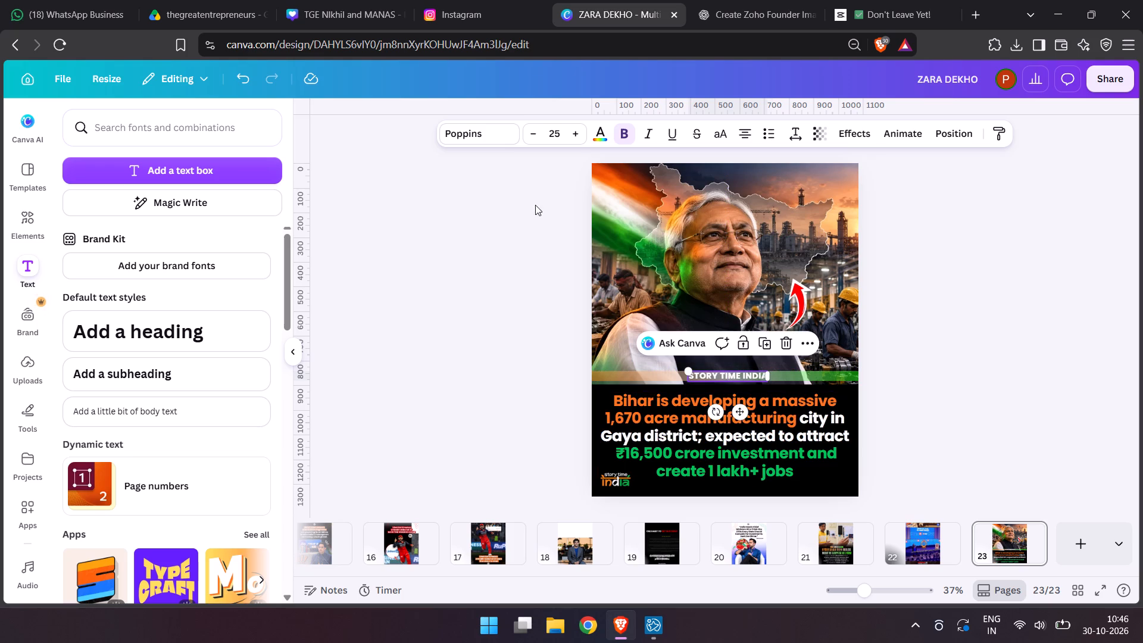
Change the STORY TIME INDIA text to the Medium weight of Poppins and re-centre it on the strip.
{"action": "left_click", "coordinate": [464, 138]}
{"action": "scroll", "coordinate": [101, 321], "scroll_direction": "up", "scroll_amount": 4}
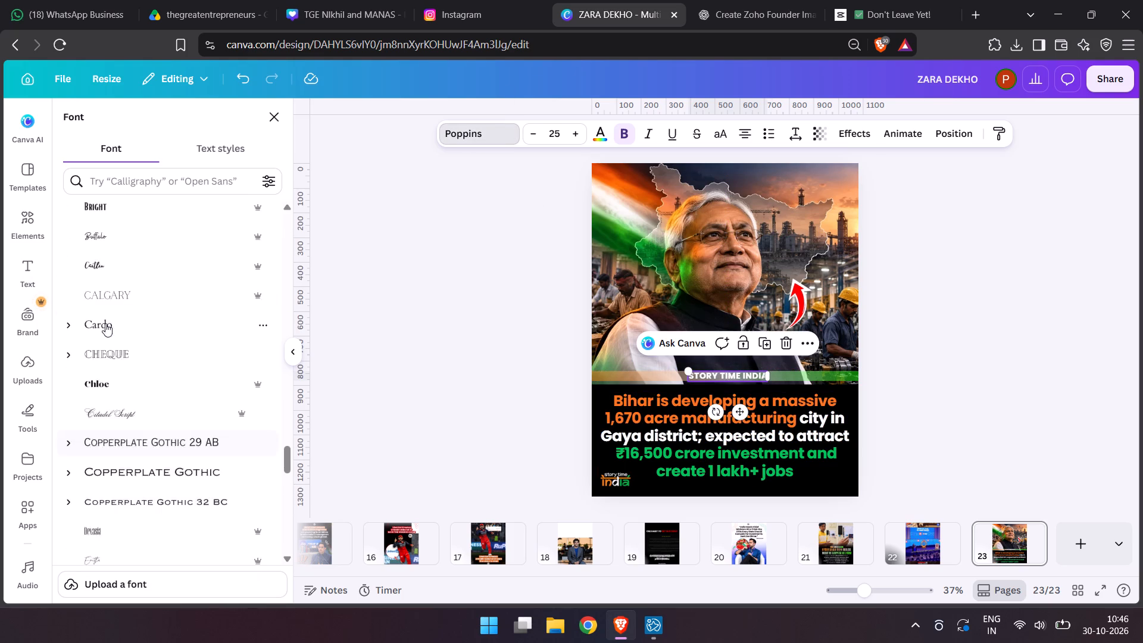
{"action": "scroll", "coordinate": [105, 323], "scroll_direction": "up", "scroll_amount": 4}
{"action": "left_click_drag", "start_coordinate": [285, 417], "coordinate": [298, 161]}
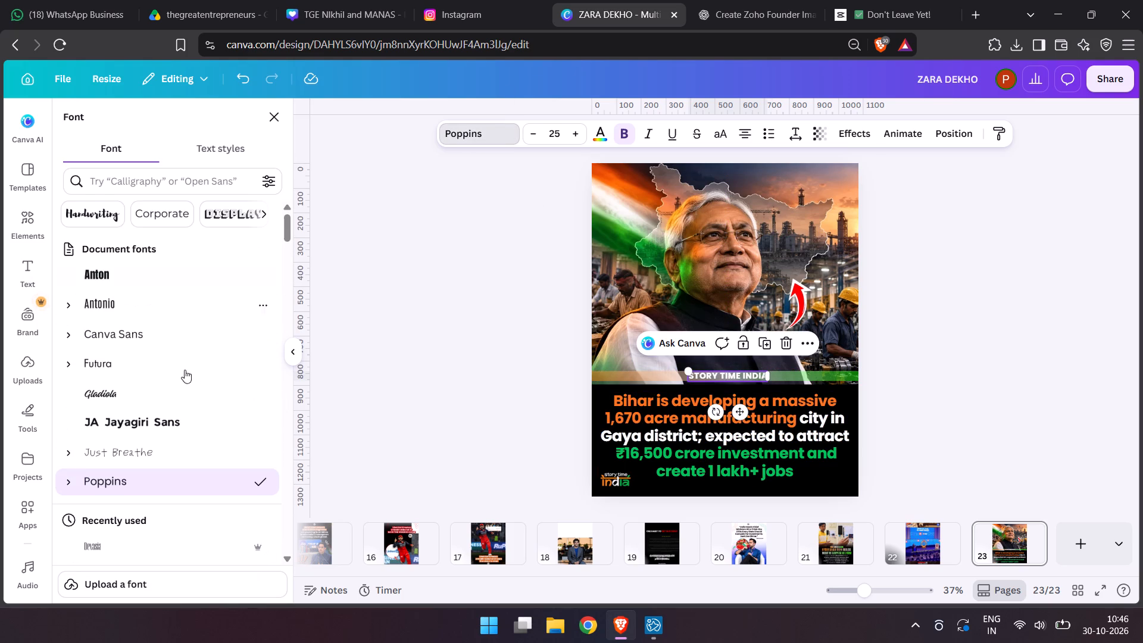
{"action": "left_click", "coordinate": [76, 478]}
{"action": "scroll", "coordinate": [95, 474], "scroll_direction": "down", "scroll_amount": 3}
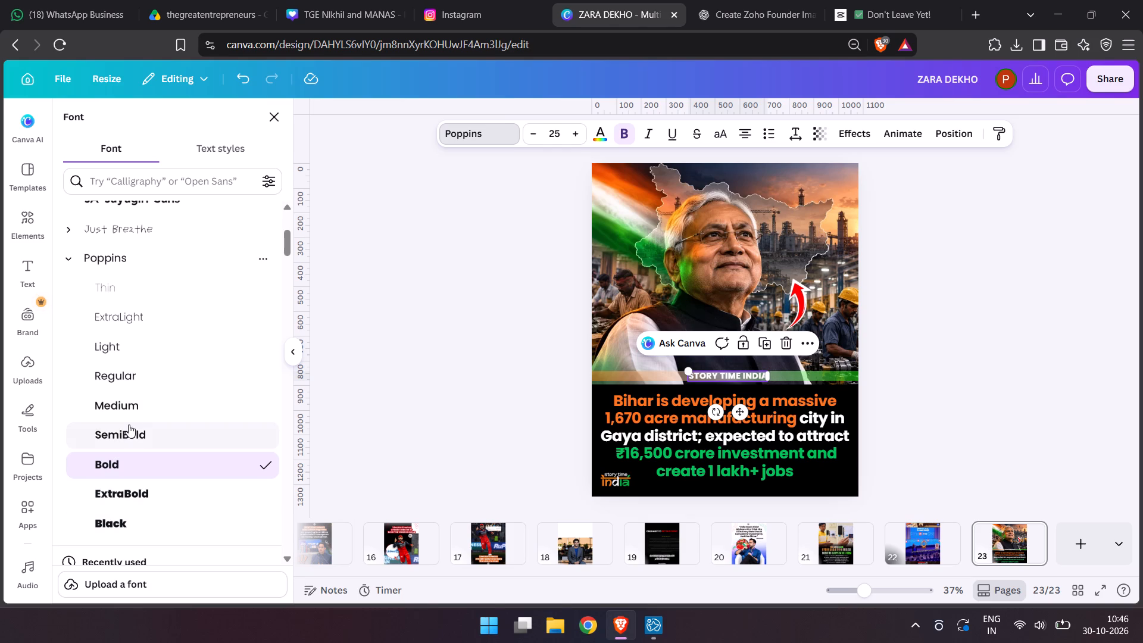
{"action": "left_click", "coordinate": [129, 426]}
{"action": "left_click", "coordinate": [134, 413]}
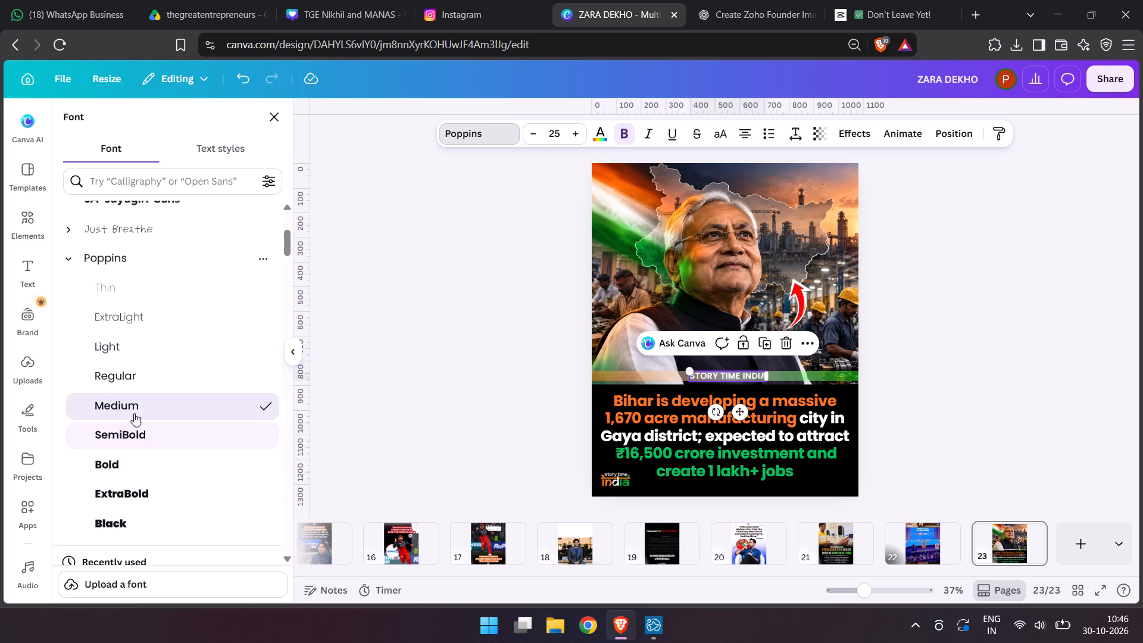
{"action": "left_click", "coordinate": [738, 415]}
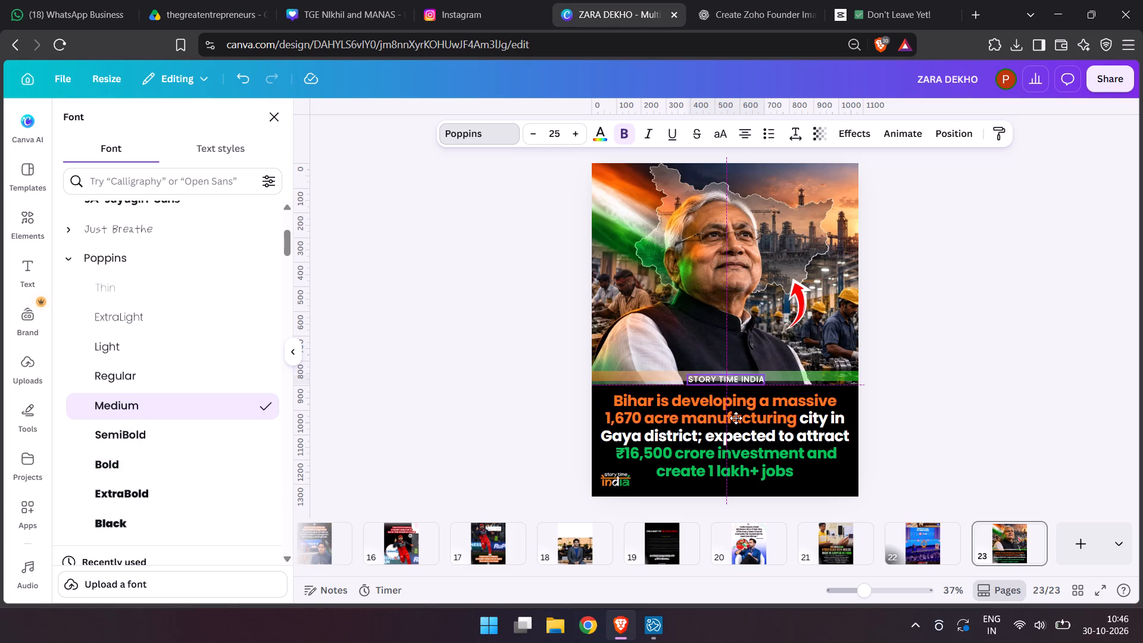
Colour the word STORY in the strip text orange, using an orange already in this design.
{"action": "left_click", "coordinate": [713, 373]}
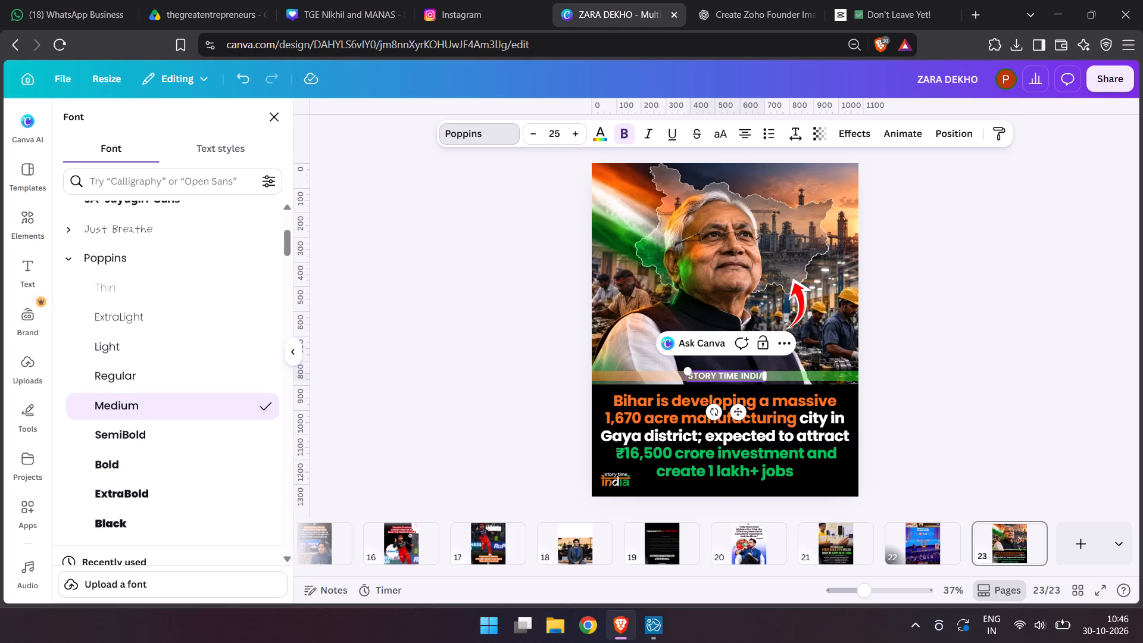
{"action": "left_click_drag", "start_coordinate": [716, 374], "coordinate": [692, 372]}
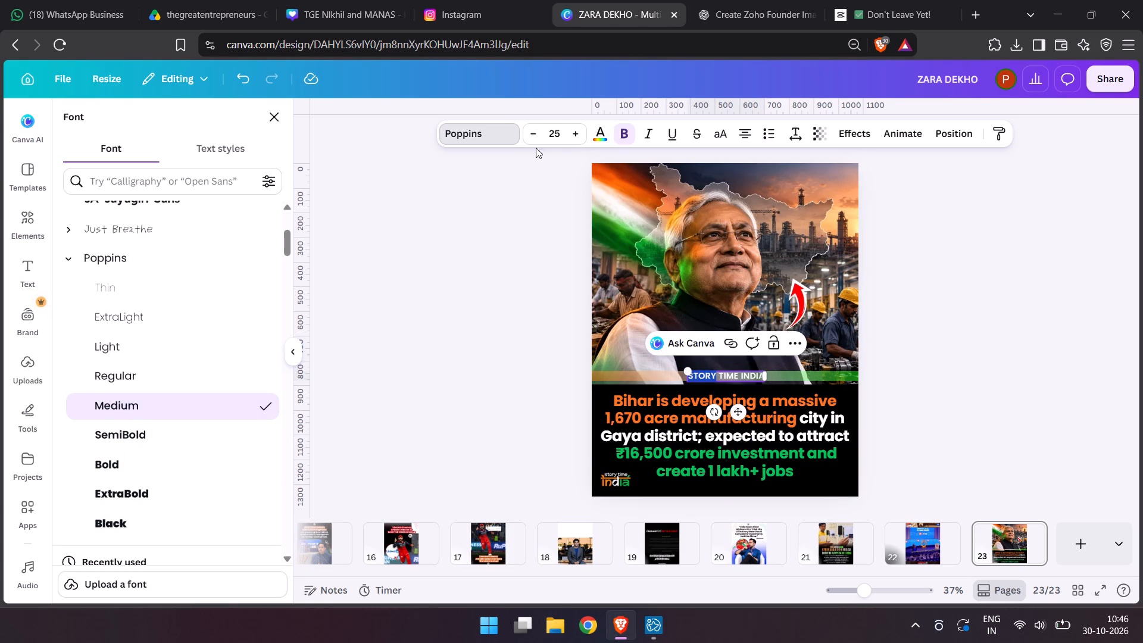
{"action": "left_click_drag", "start_coordinate": [591, 126], "coordinate": [599, 129]}
{"action": "left_click", "coordinate": [200, 242]}
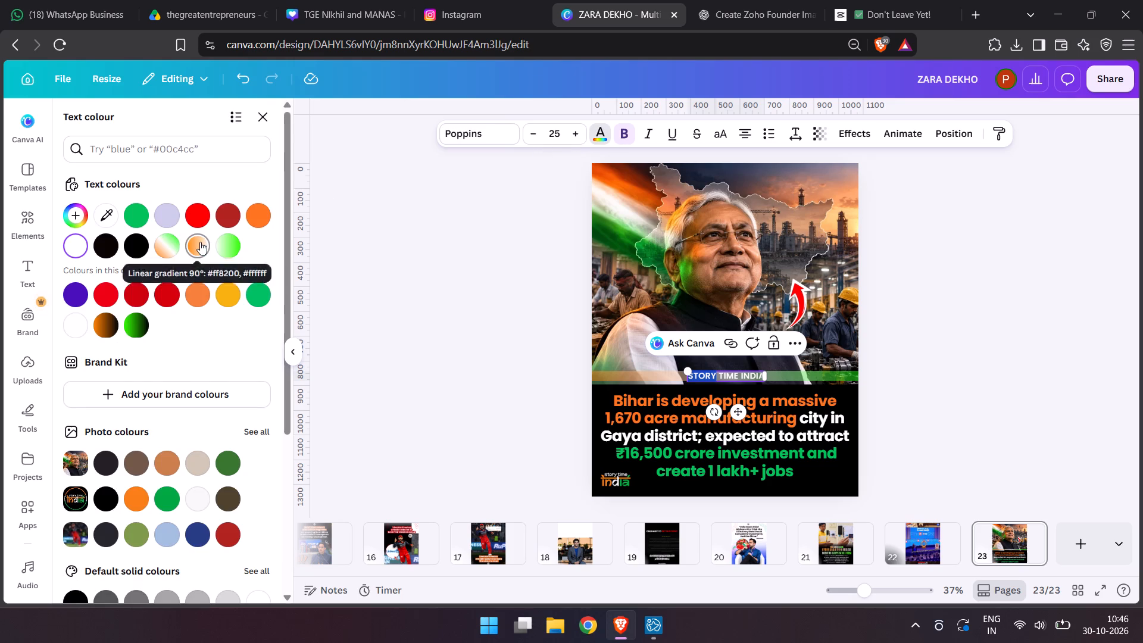
{"action": "left_click", "coordinate": [199, 296]}
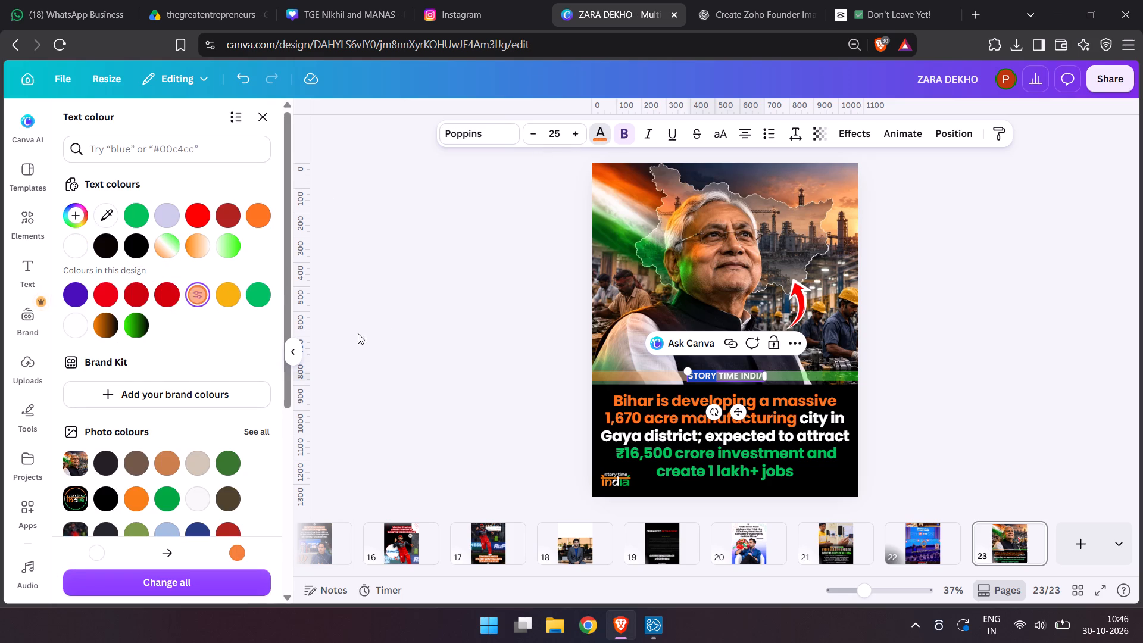
Colour the word INDIA in the strip text green and deselect the text.
{"action": "left_click", "coordinate": [742, 377]}
{"action": "left_click_drag", "start_coordinate": [742, 374], "coordinate": [771, 374]}
{"action": "left_click", "coordinate": [755, 376]}
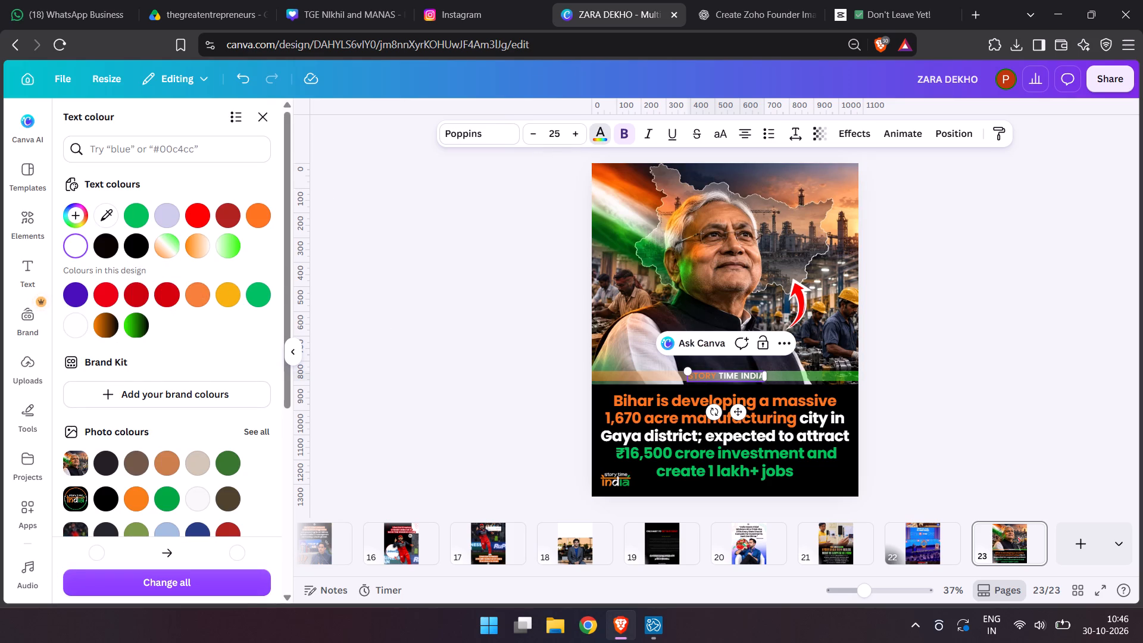
{"action": "left_click_drag", "start_coordinate": [739, 373], "coordinate": [765, 375]}
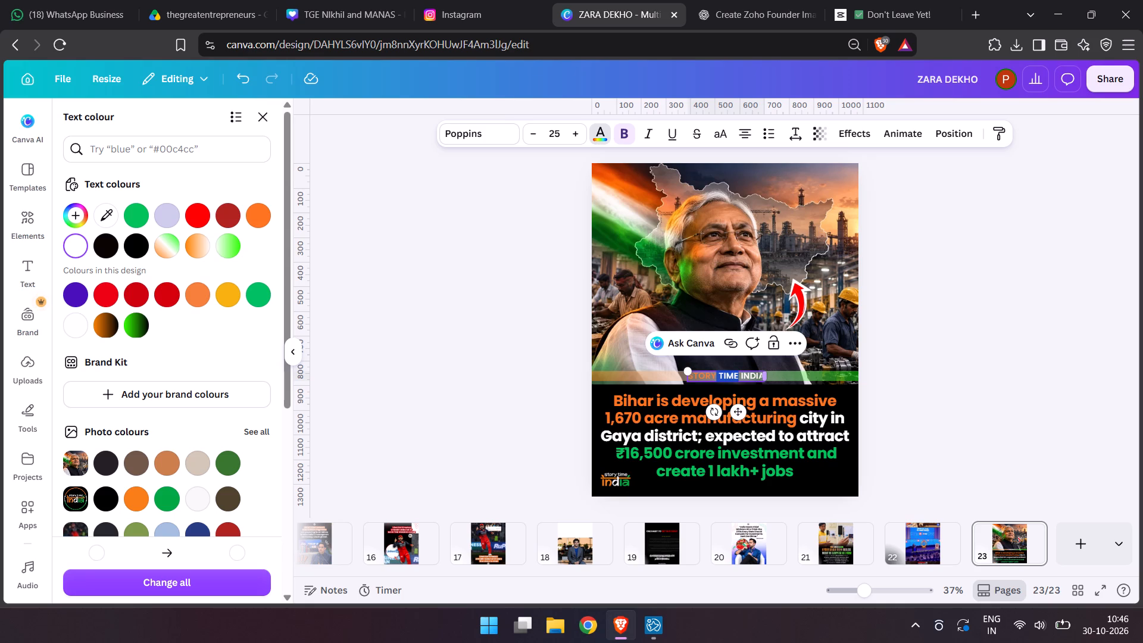
{"action": "double_click", "coordinate": [753, 374]}
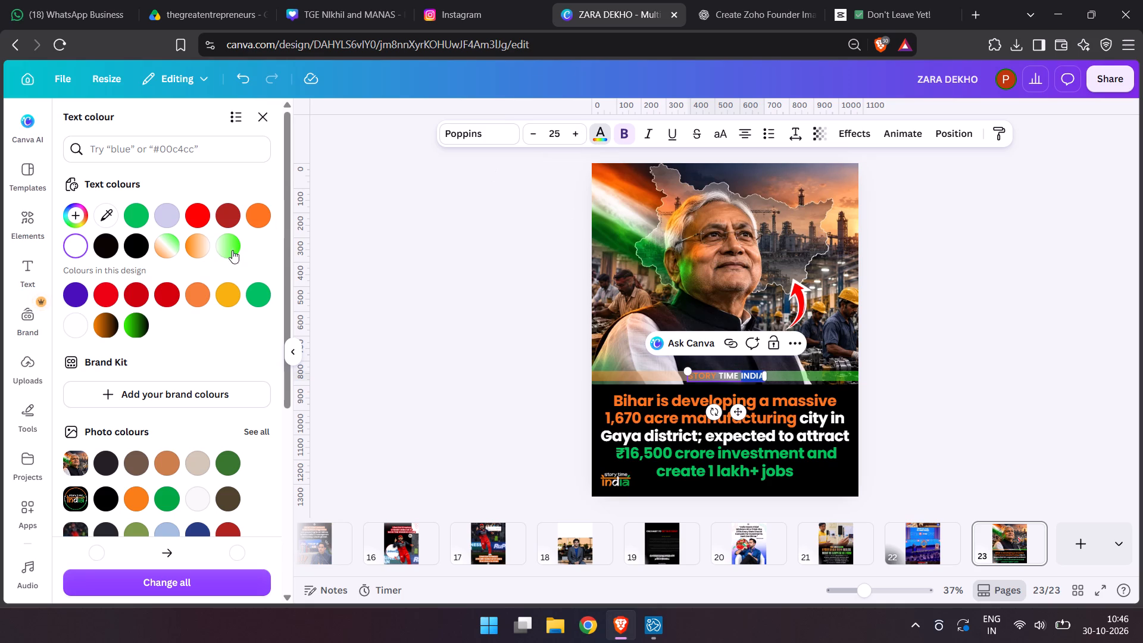
{"action": "left_click", "coordinate": [143, 214]}
{"action": "double_click", "coordinate": [470, 419]}
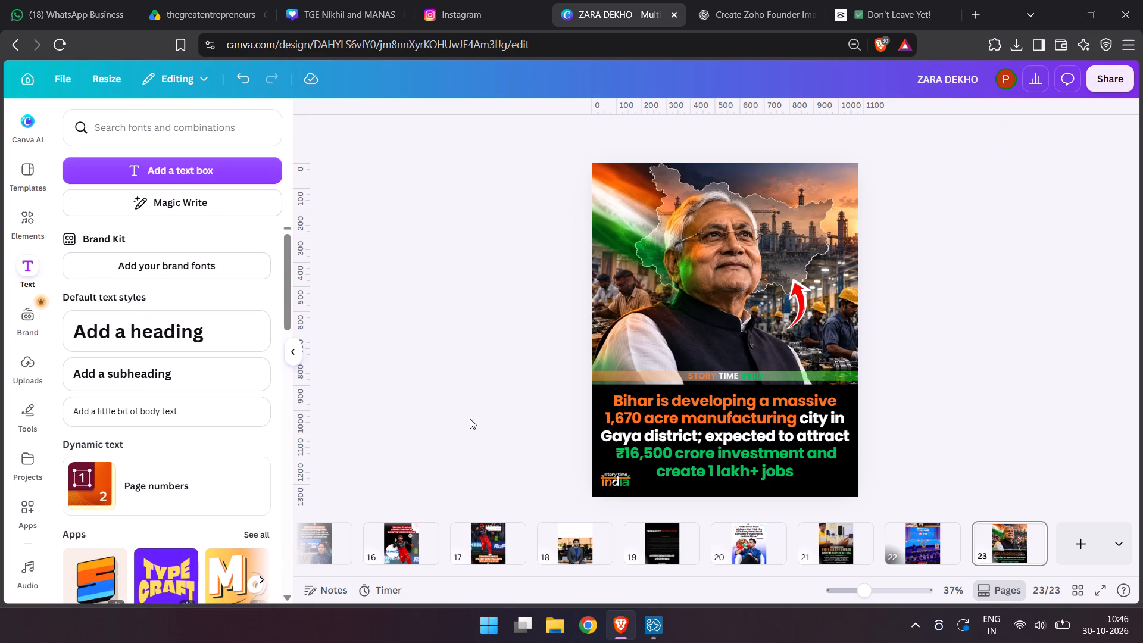
Apply a Glow effect to the STORY TIME INDIA text and raise its intensity to the maximum.
{"action": "left_click", "coordinate": [702, 373]}
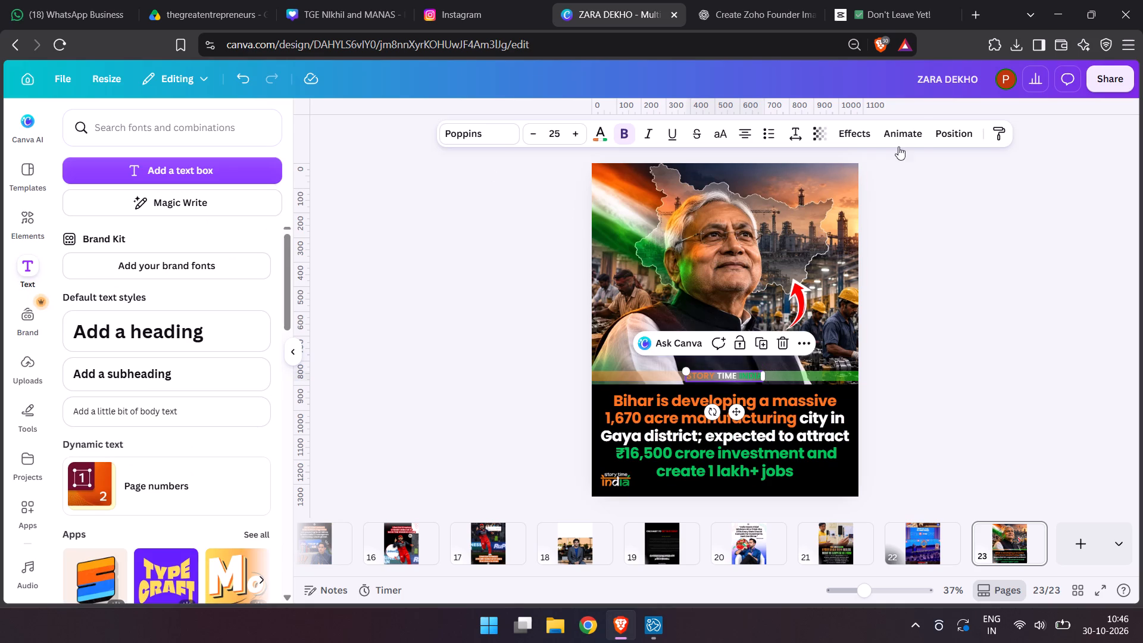
{"action": "left_click", "coordinate": [850, 132]}
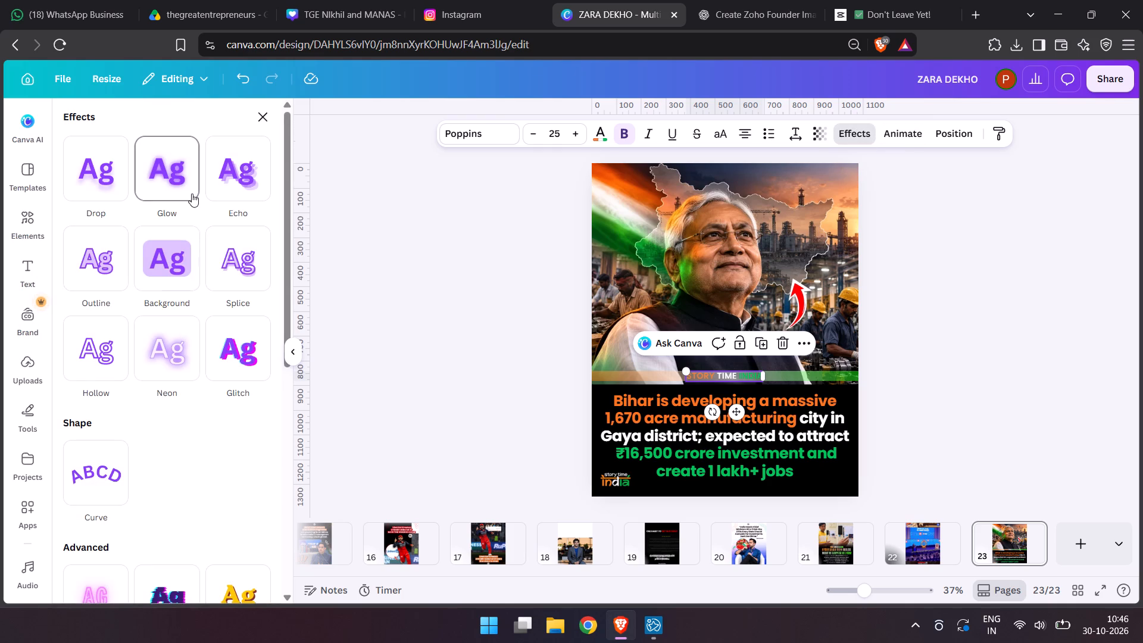
{"action": "left_click", "coordinate": [192, 193]}
{"action": "left_click_drag", "start_coordinate": [119, 254], "coordinate": [120, 254]}
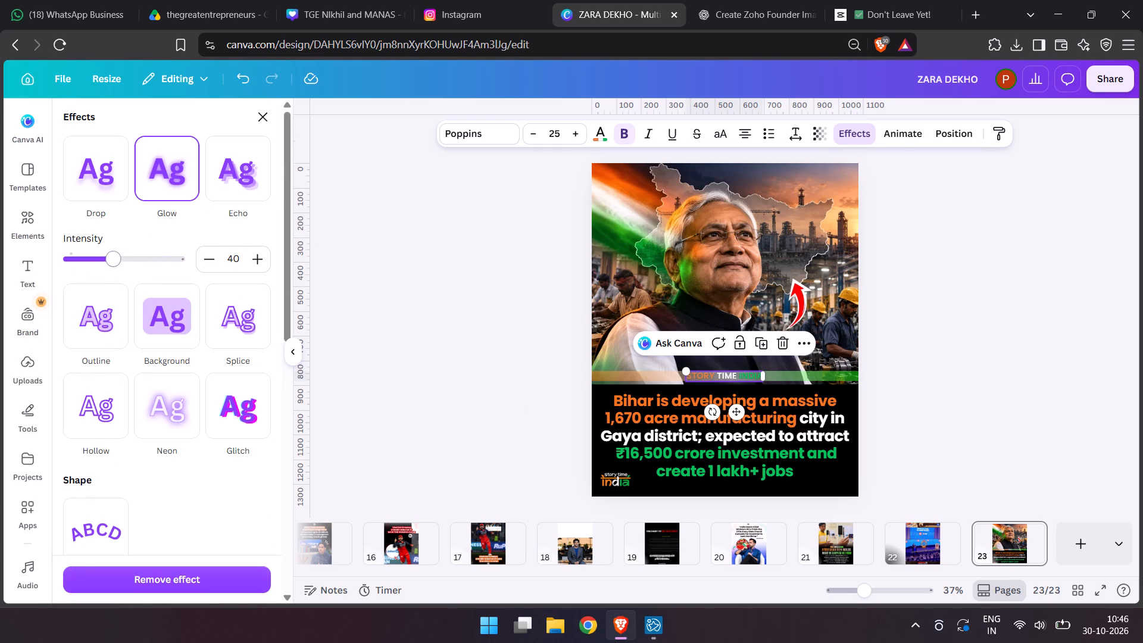
{"action": "left_click_drag", "start_coordinate": [120, 254], "coordinate": [355, 310]}
{"action": "double_click", "coordinate": [415, 411]}
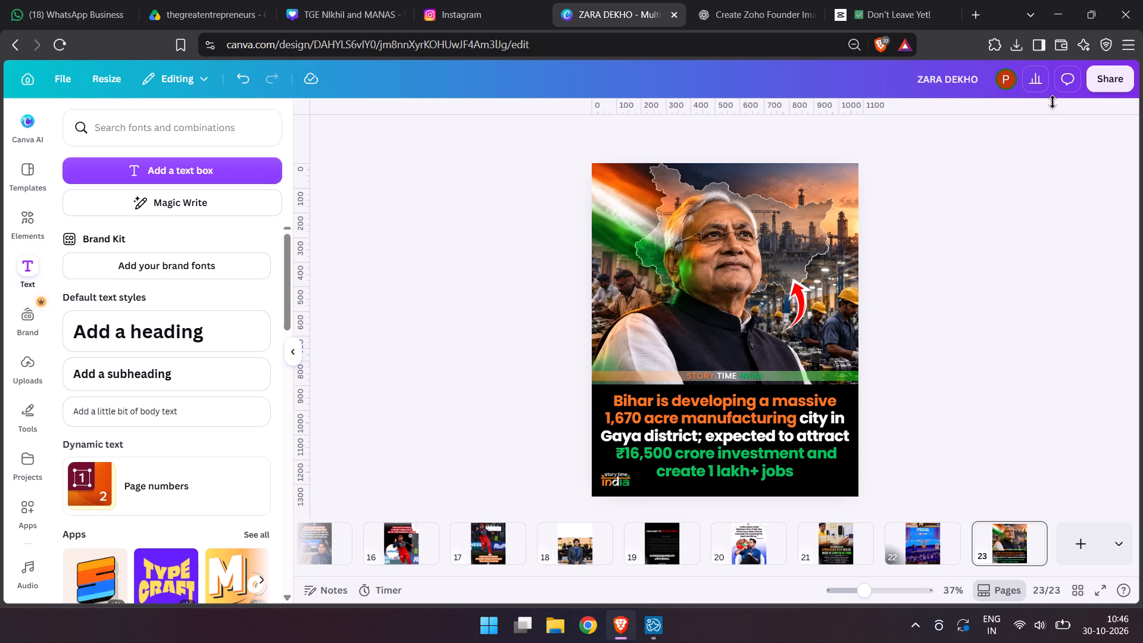
Download only page 23 of the design as a PNG at the largest size.
{"action": "left_click", "coordinate": [1096, 85]}
{"action": "left_click", "coordinate": [908, 363]}
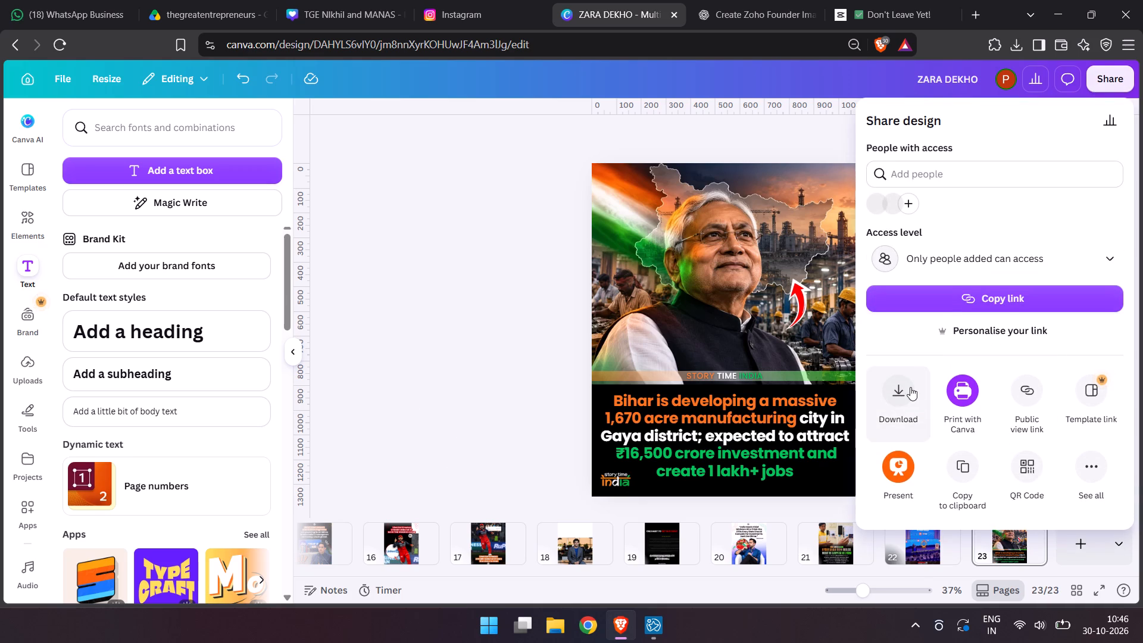
{"action": "left_click", "coordinate": [910, 388]}
{"action": "left_click", "coordinate": [1008, 313]}
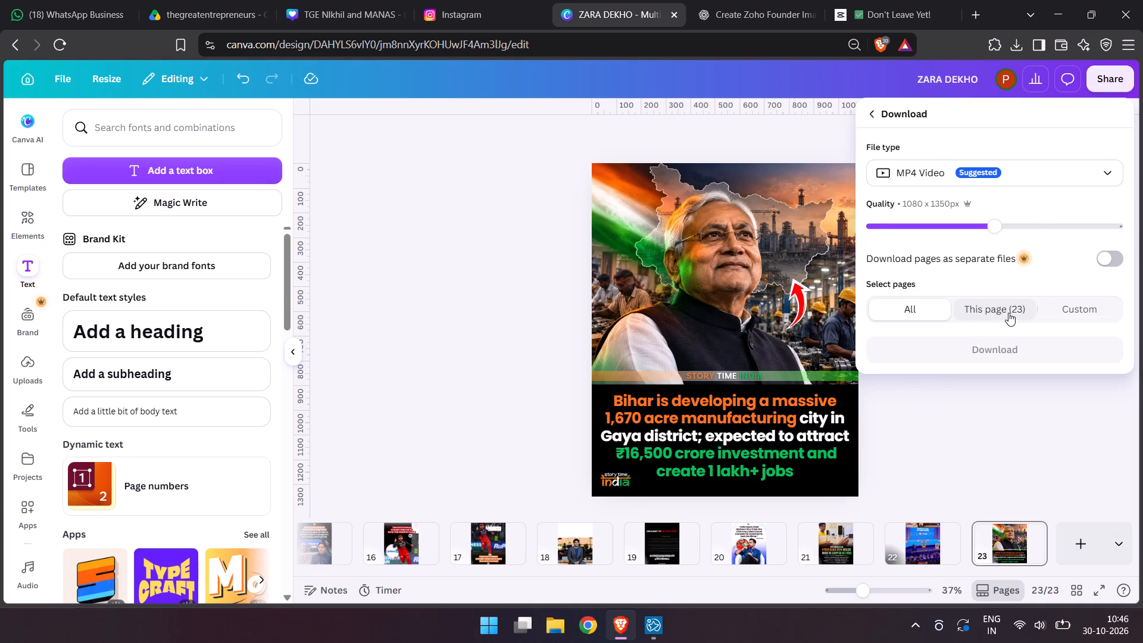
{"action": "left_click_drag", "start_coordinate": [998, 215], "coordinate": [1142, 199]}
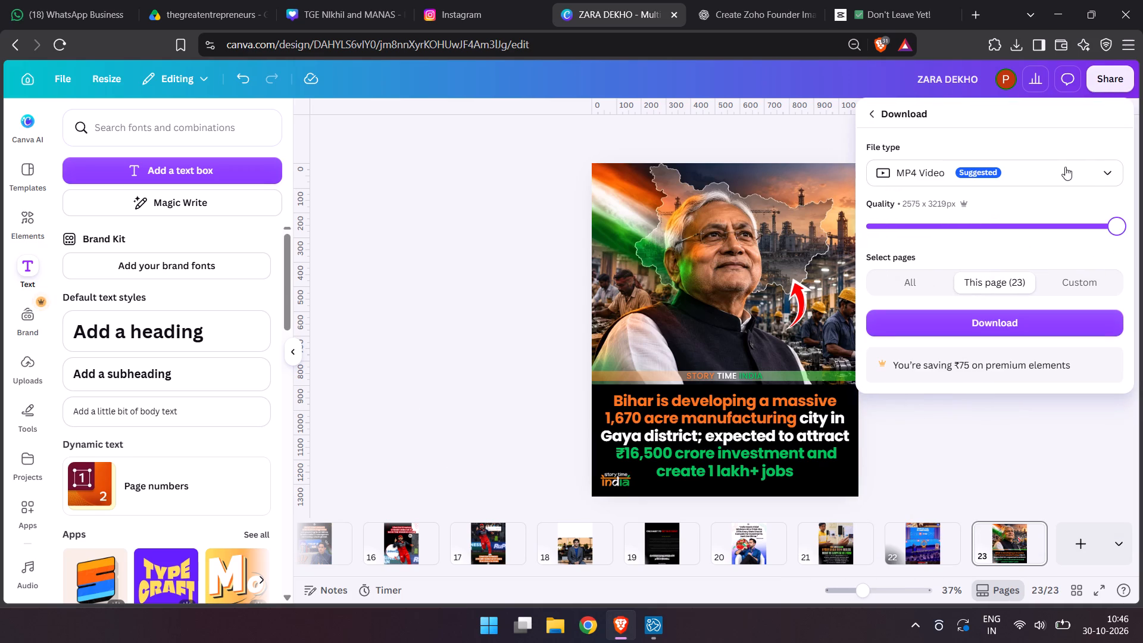
{"action": "left_click", "coordinate": [1058, 167]}
{"action": "left_click", "coordinate": [938, 248]}
{"action": "left_click_drag", "start_coordinate": [935, 223], "coordinate": [1142, 237]}
{"action": "left_click", "coordinate": [998, 457]}
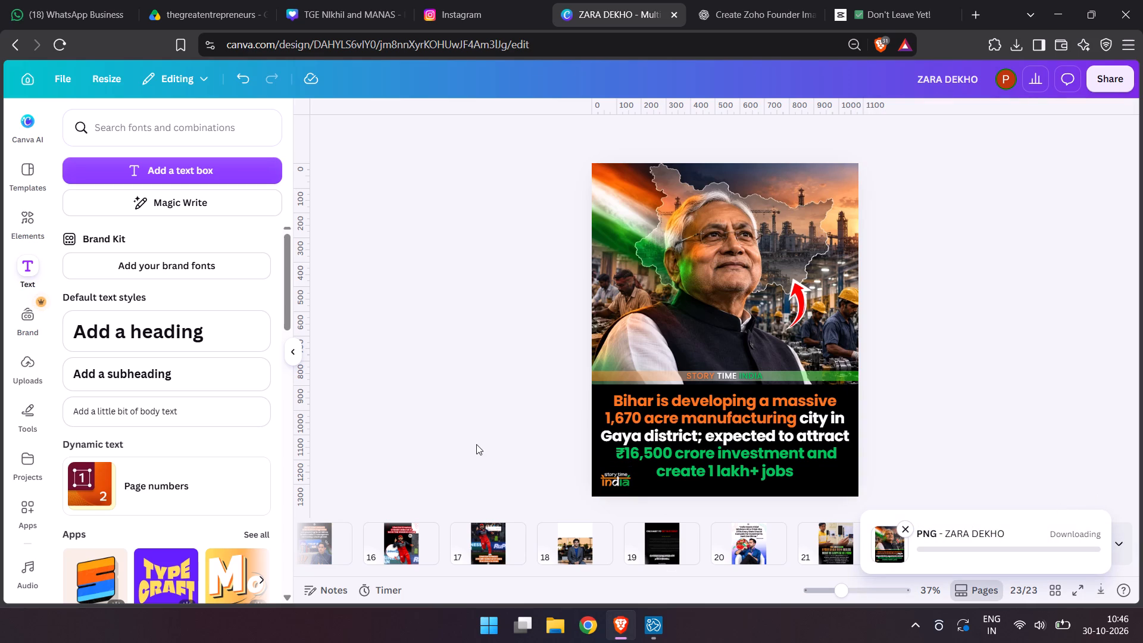